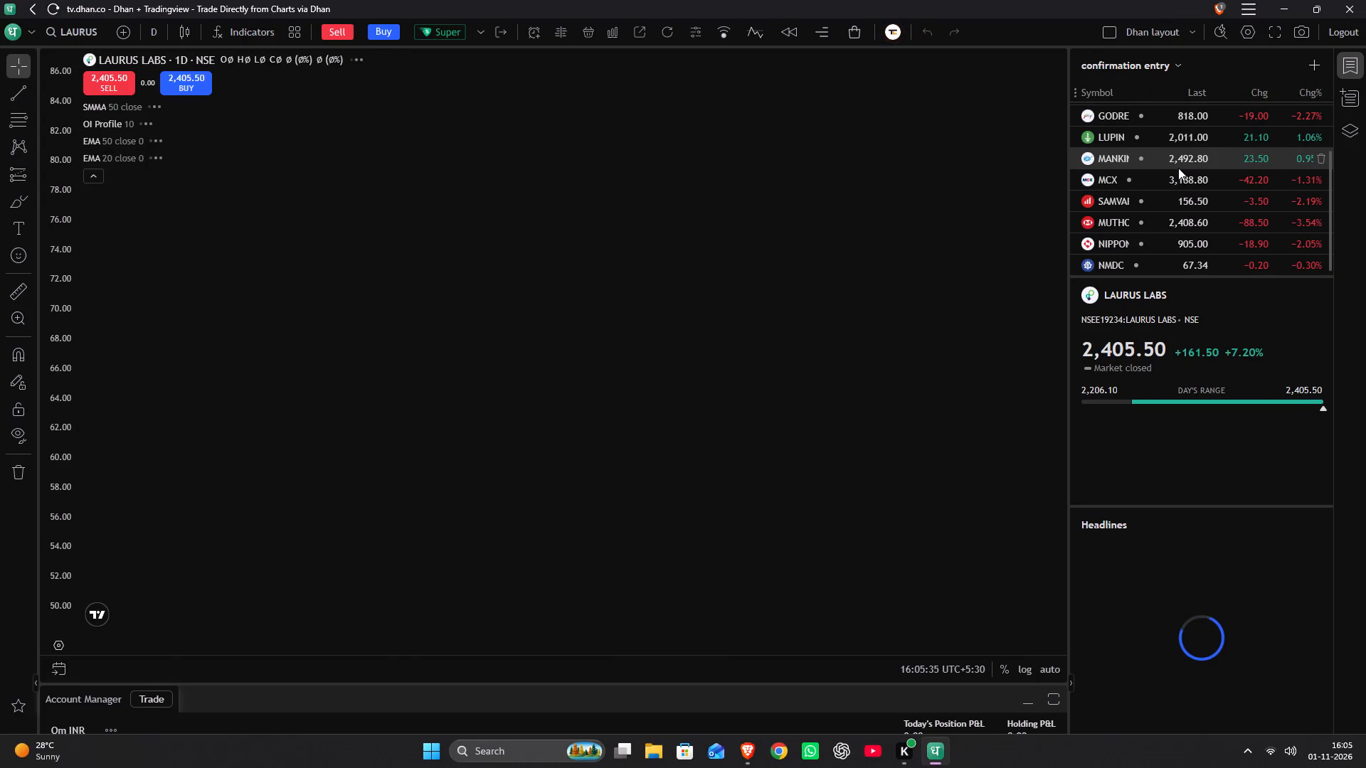
Switch the watchlist from confirmation entry to MAHABHARAT.
scroll(1178, 168, down, 5)
scroll(1180, 163, up, 7)
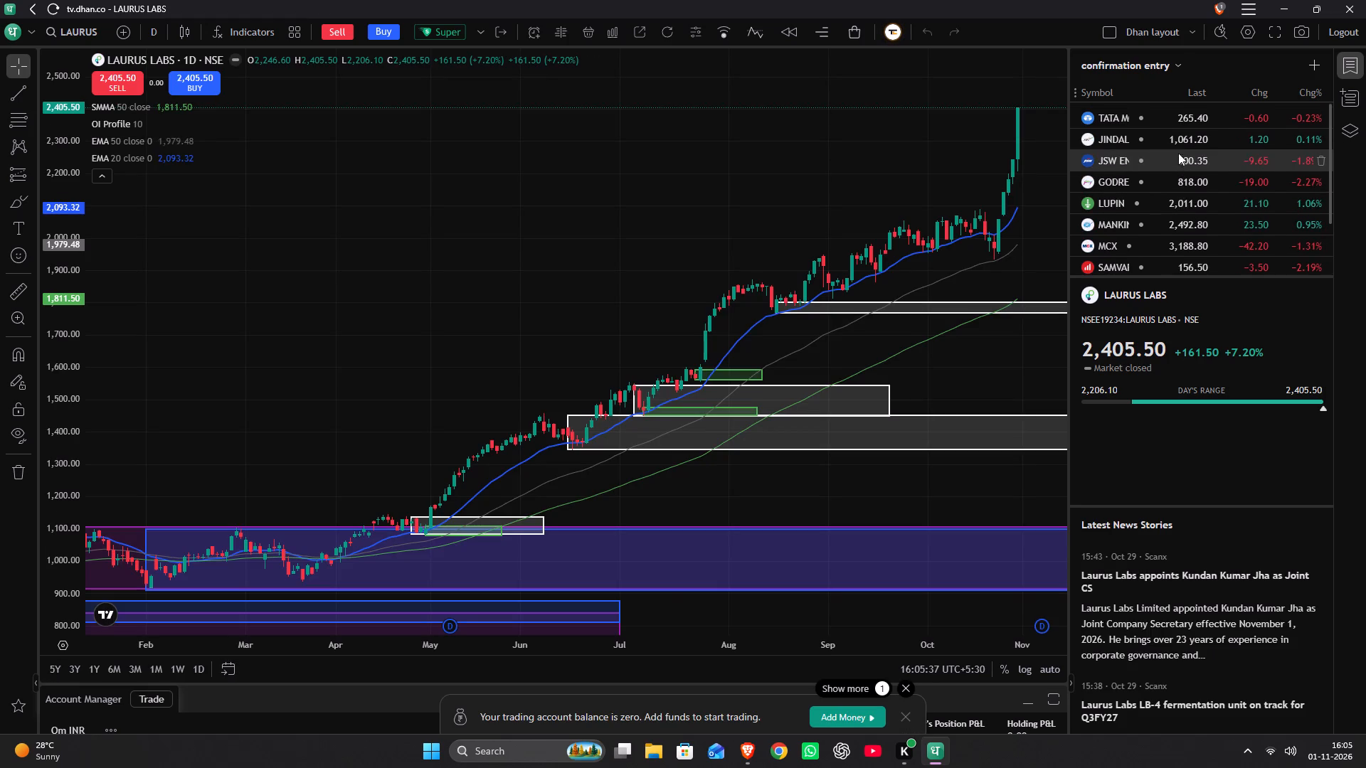
click(1170, 65)
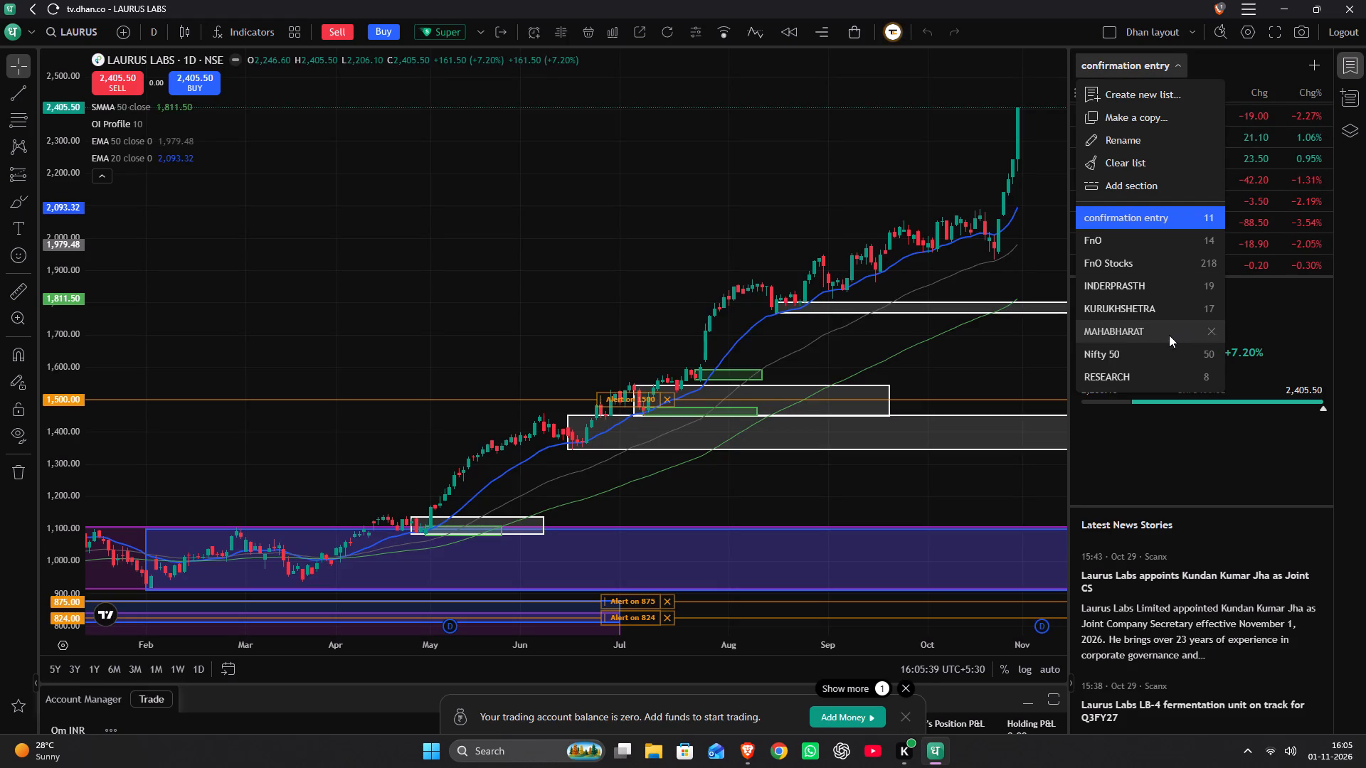
click(1169, 335)
View the daily charts of Adani Energy Solutions and Eicher Motors from the MAHABHARAT watchlist.
scroll(1173, 233, down, 20)
scroll(1172, 228, down, 5)
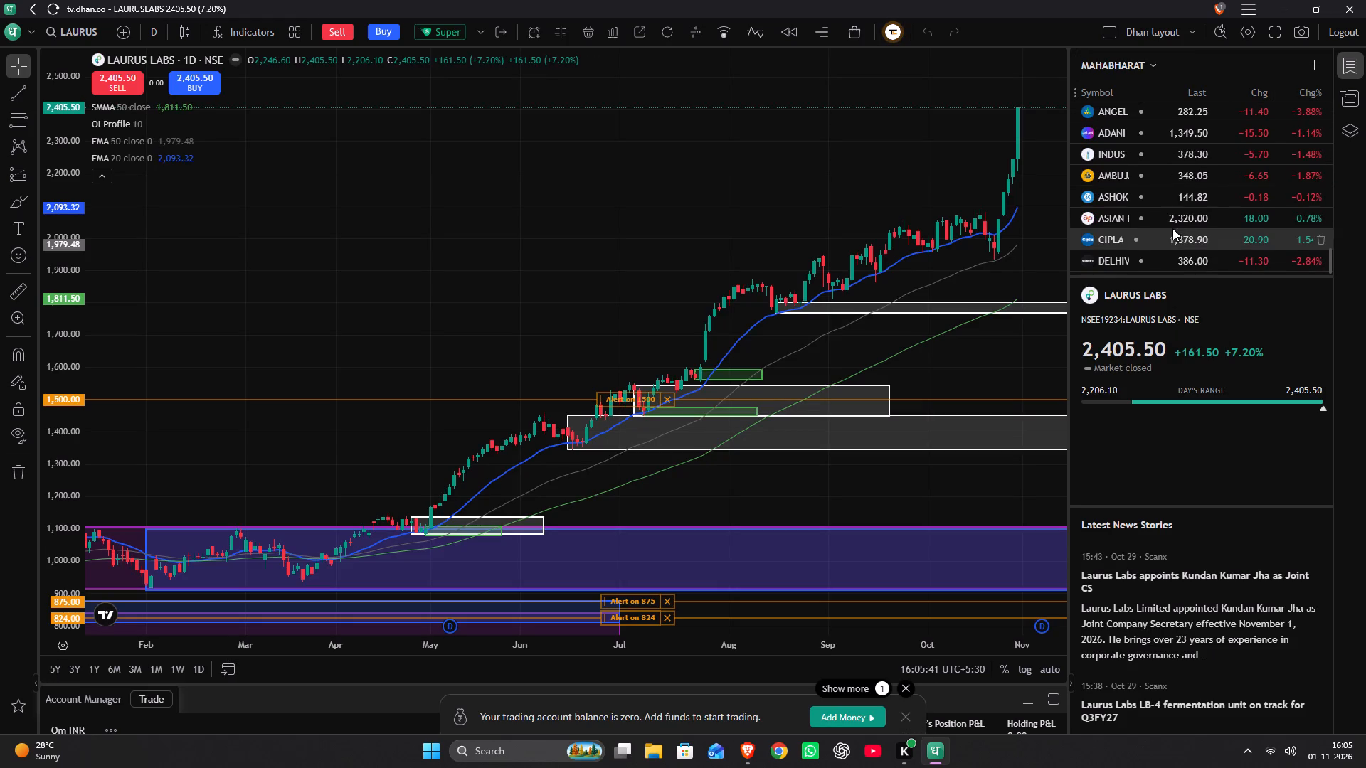
click(1136, 132)
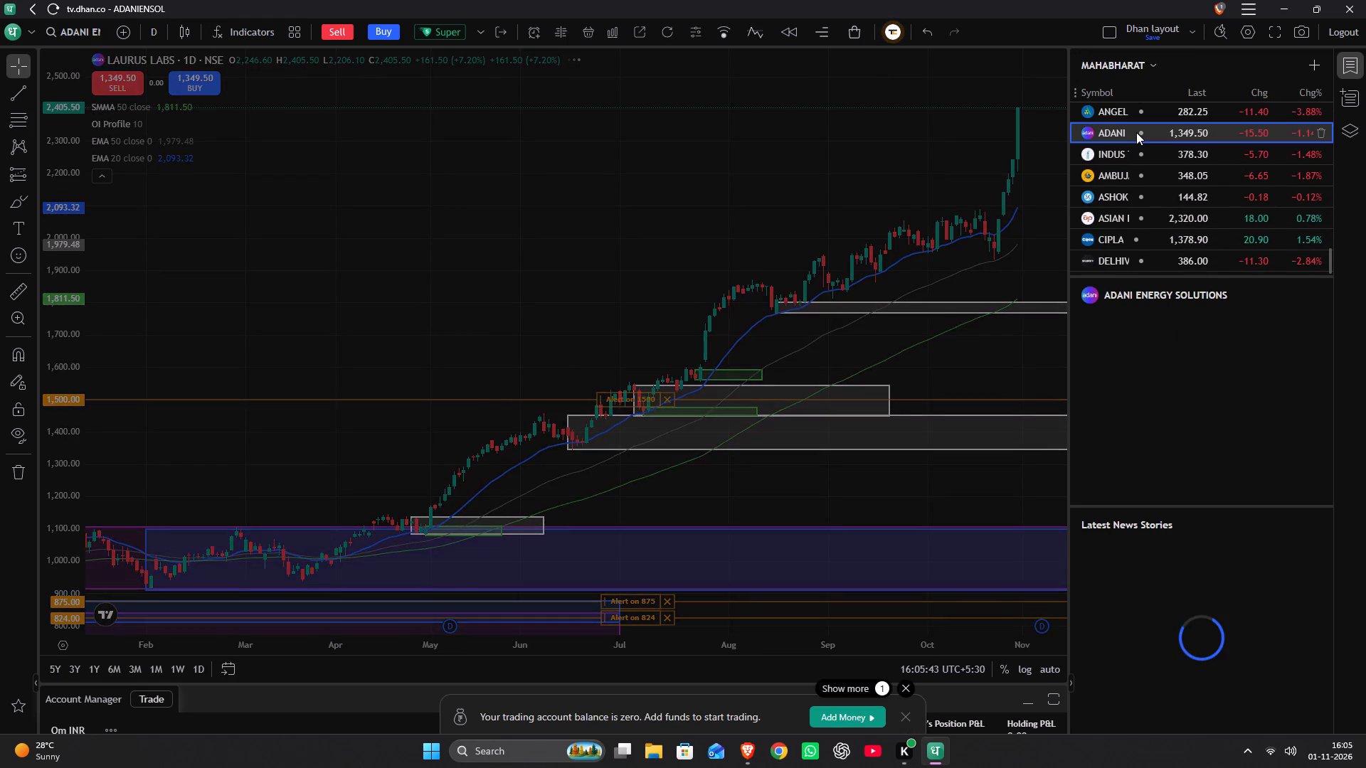
scroll(1136, 132, up, 1)
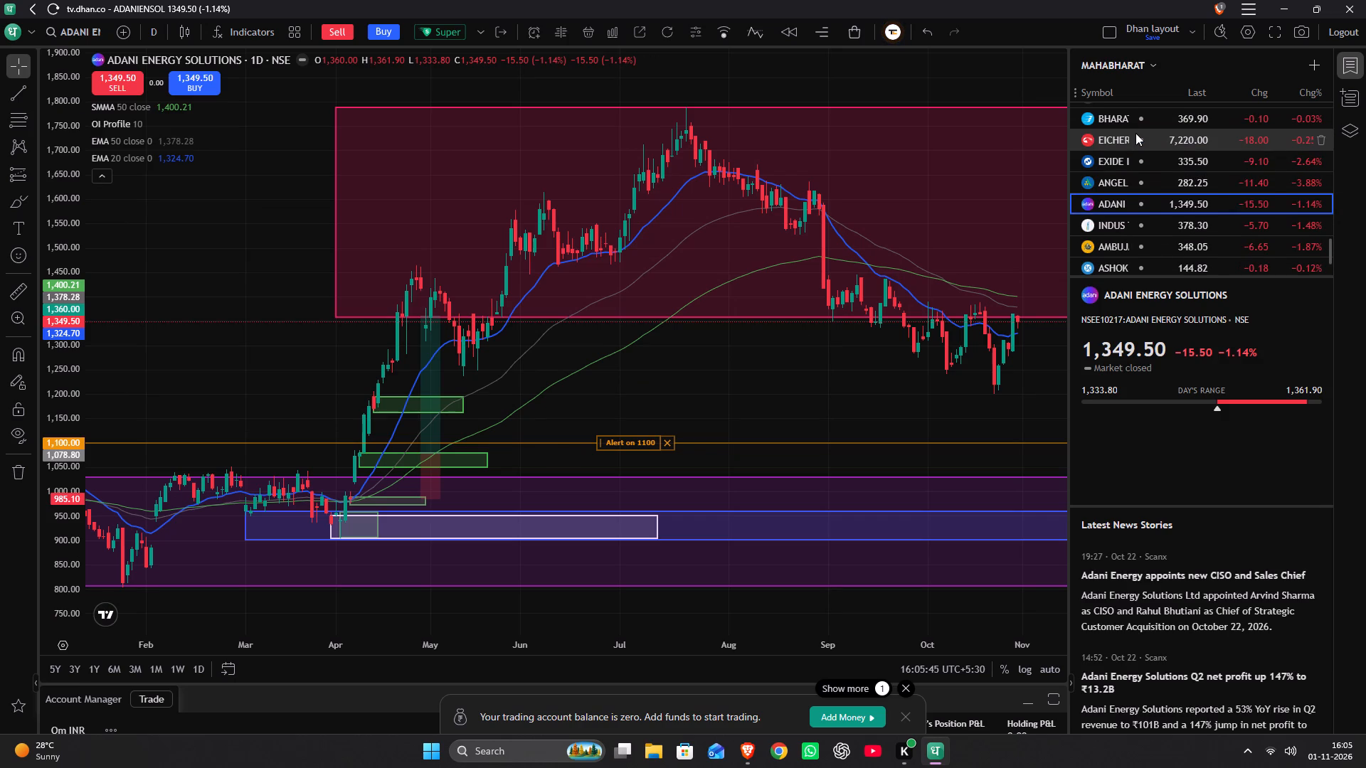
click(1135, 133)
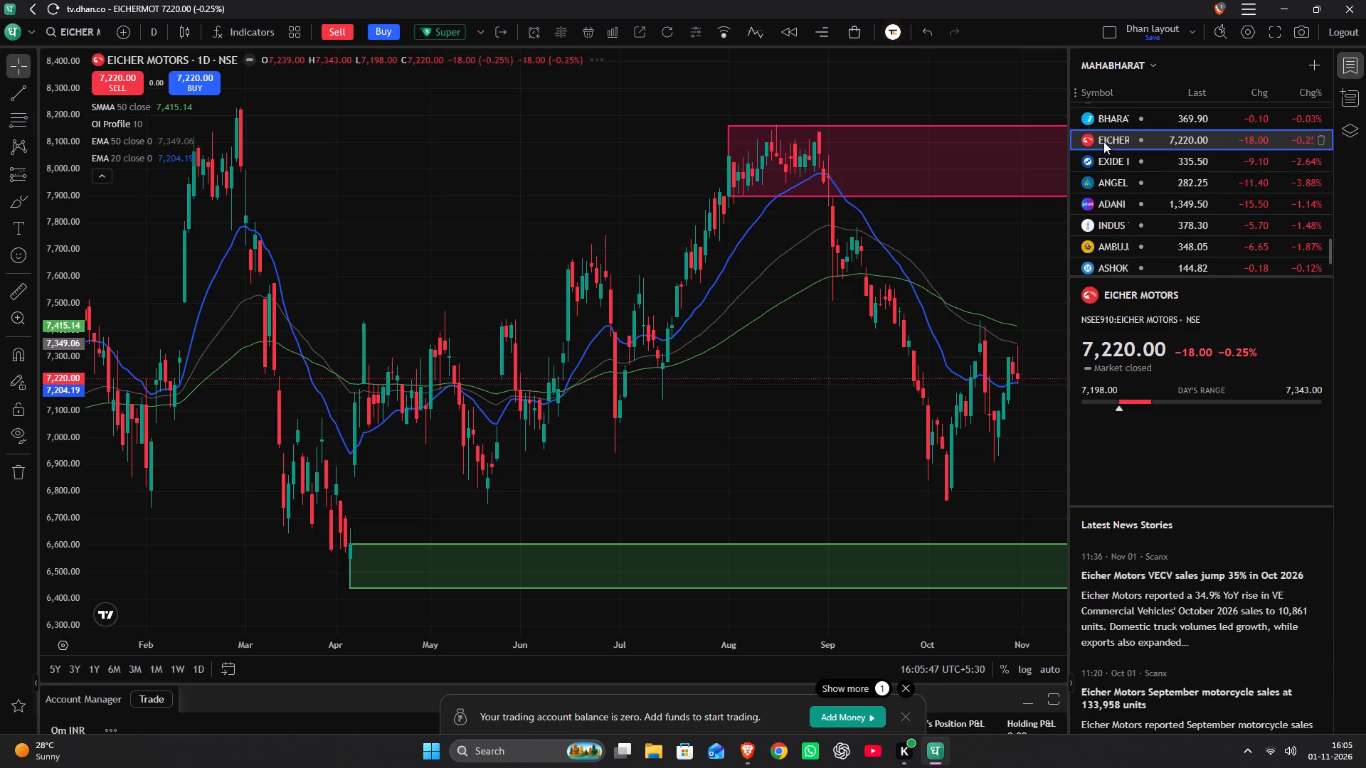
Open the Bharat Electronics daily chart and examine recent price action against the marked zones back to early 2025.
click(1120, 124)
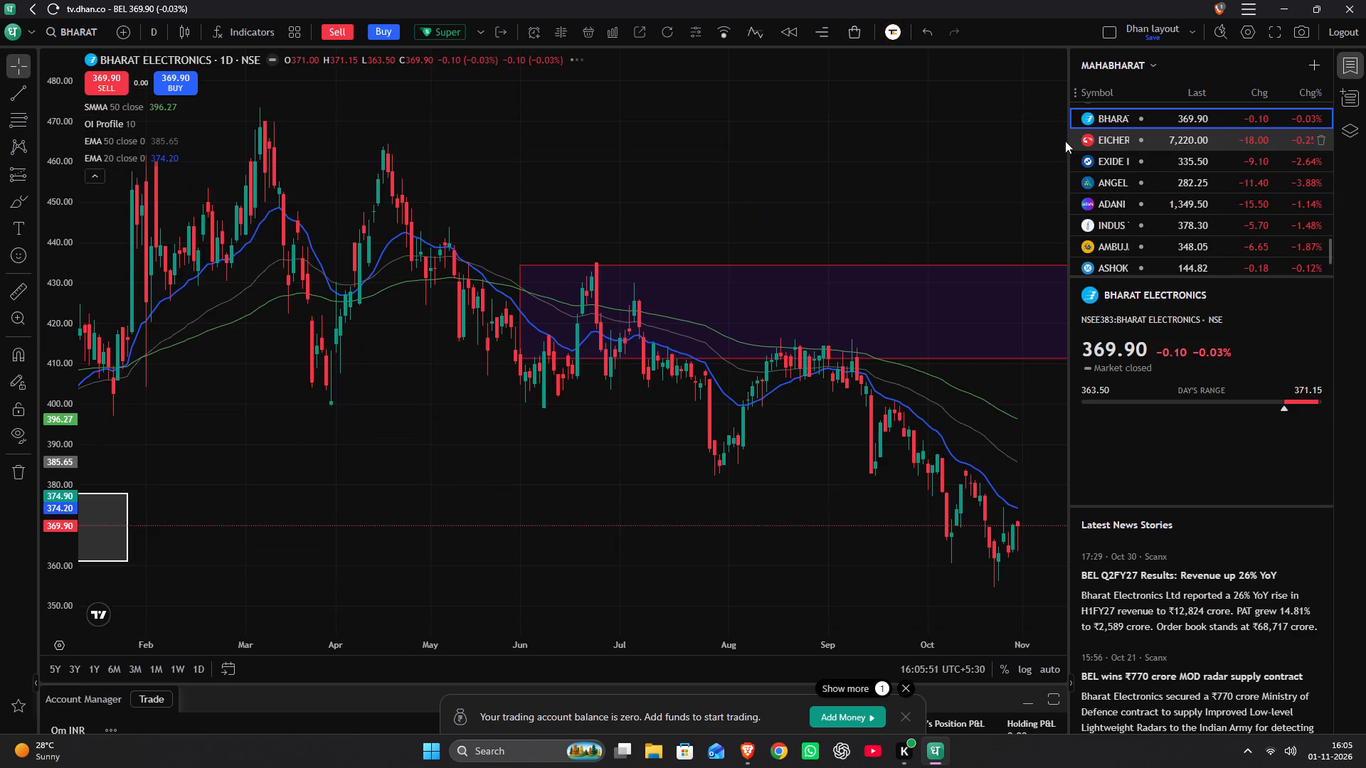
drag(968, 221, 1085, 101)
scroll(1081, 103, down, 6)
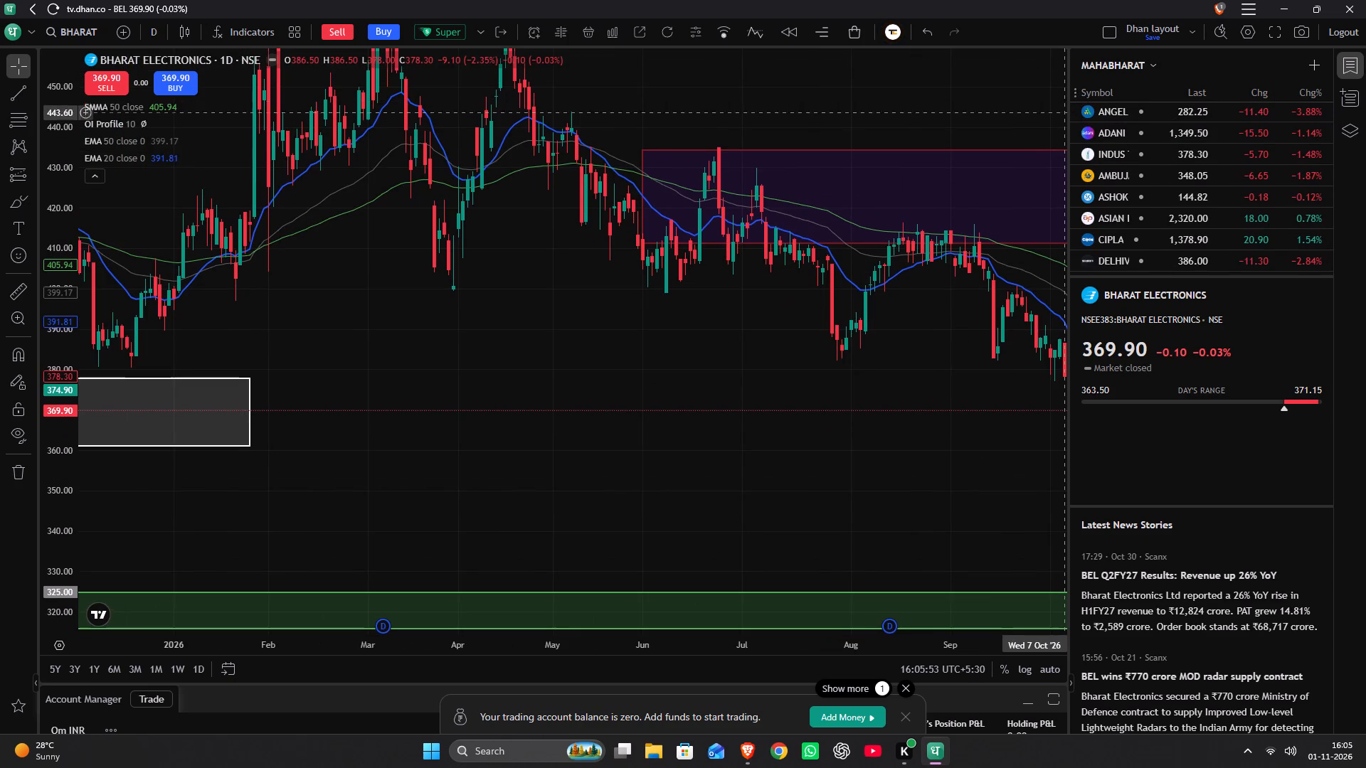
scroll(922, 351, down, 5)
drag(911, 337, 704, 334)
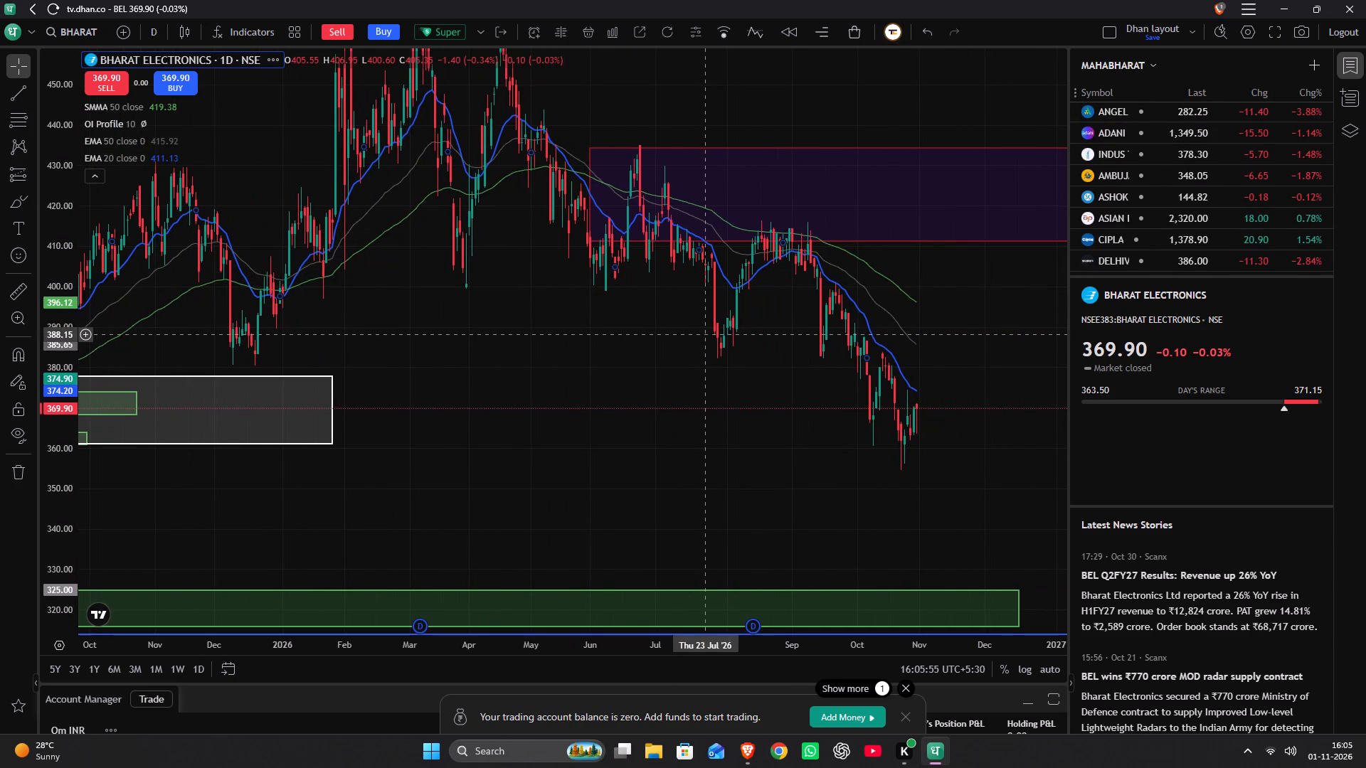
drag(662, 468, 938, 392)
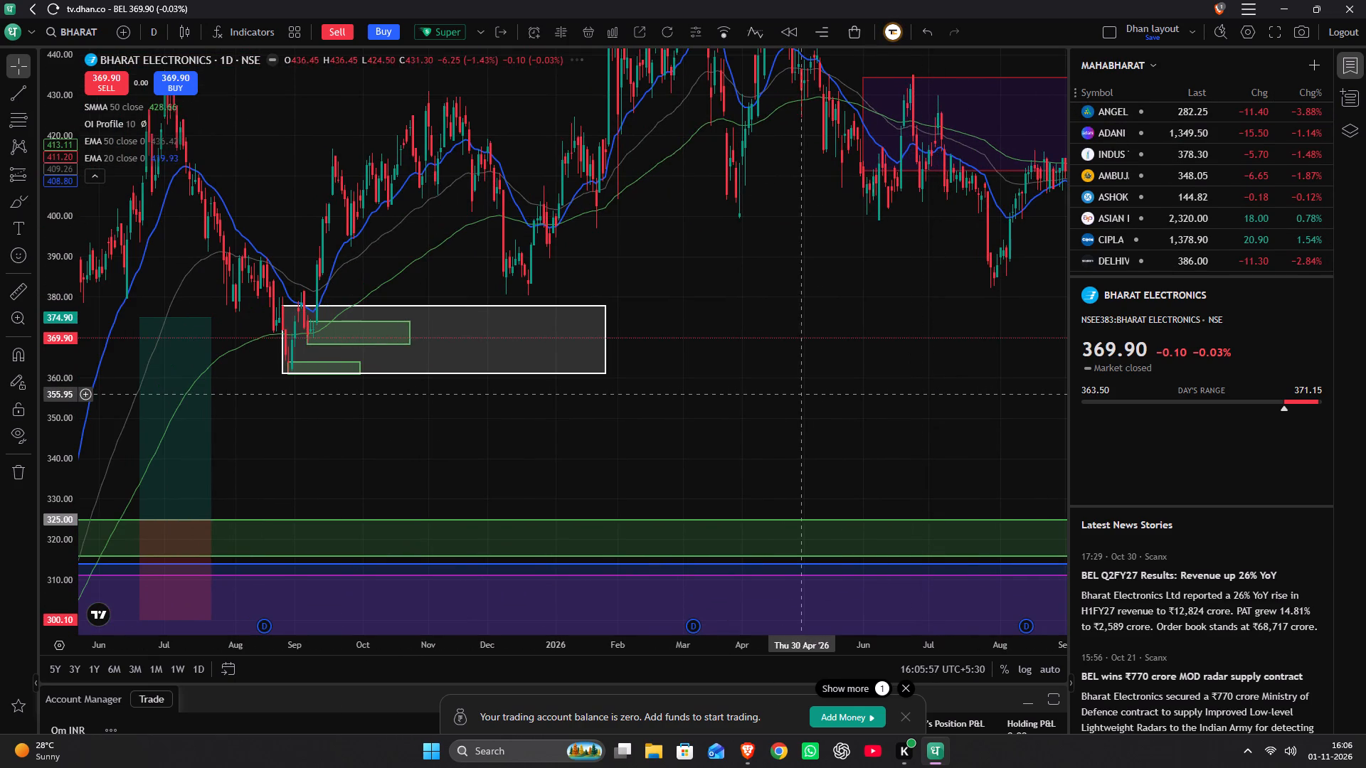
drag(593, 425, 778, 380)
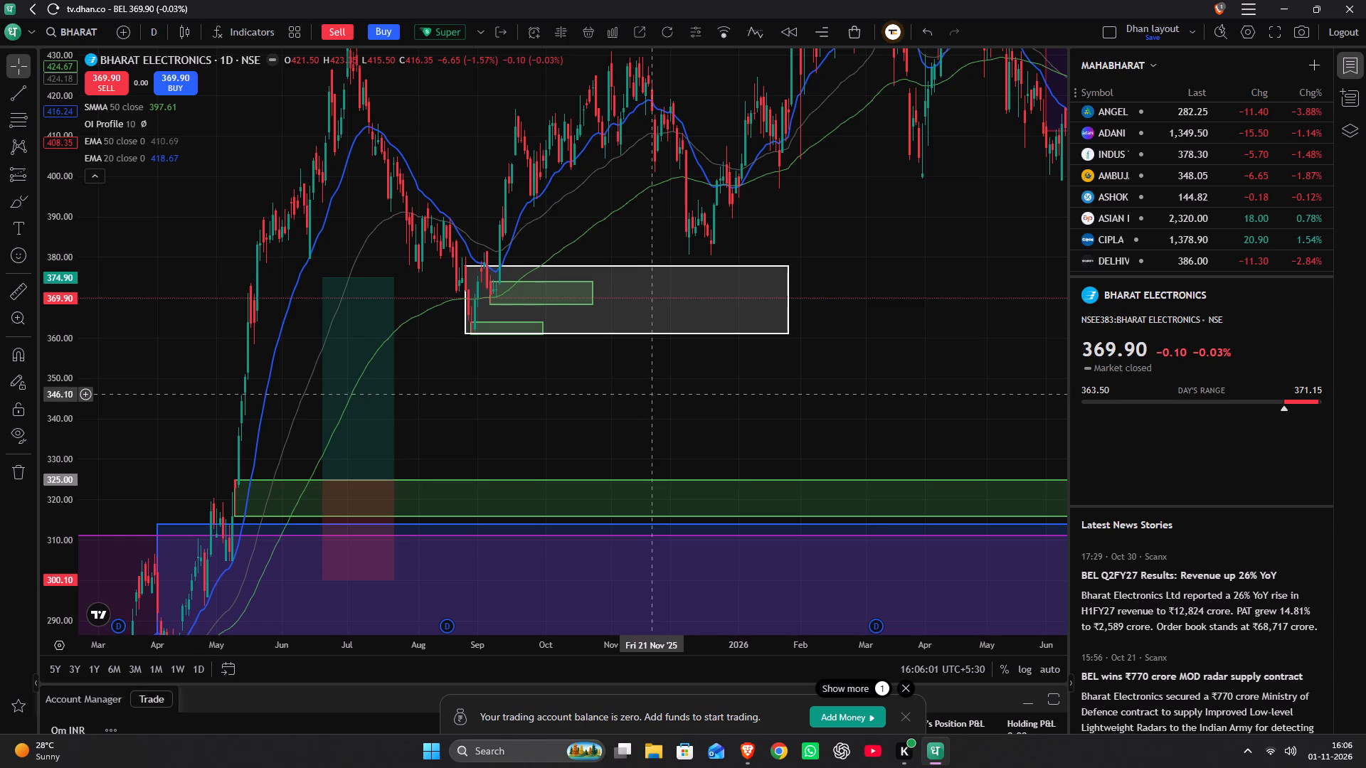
drag(971, 318, 607, 322)
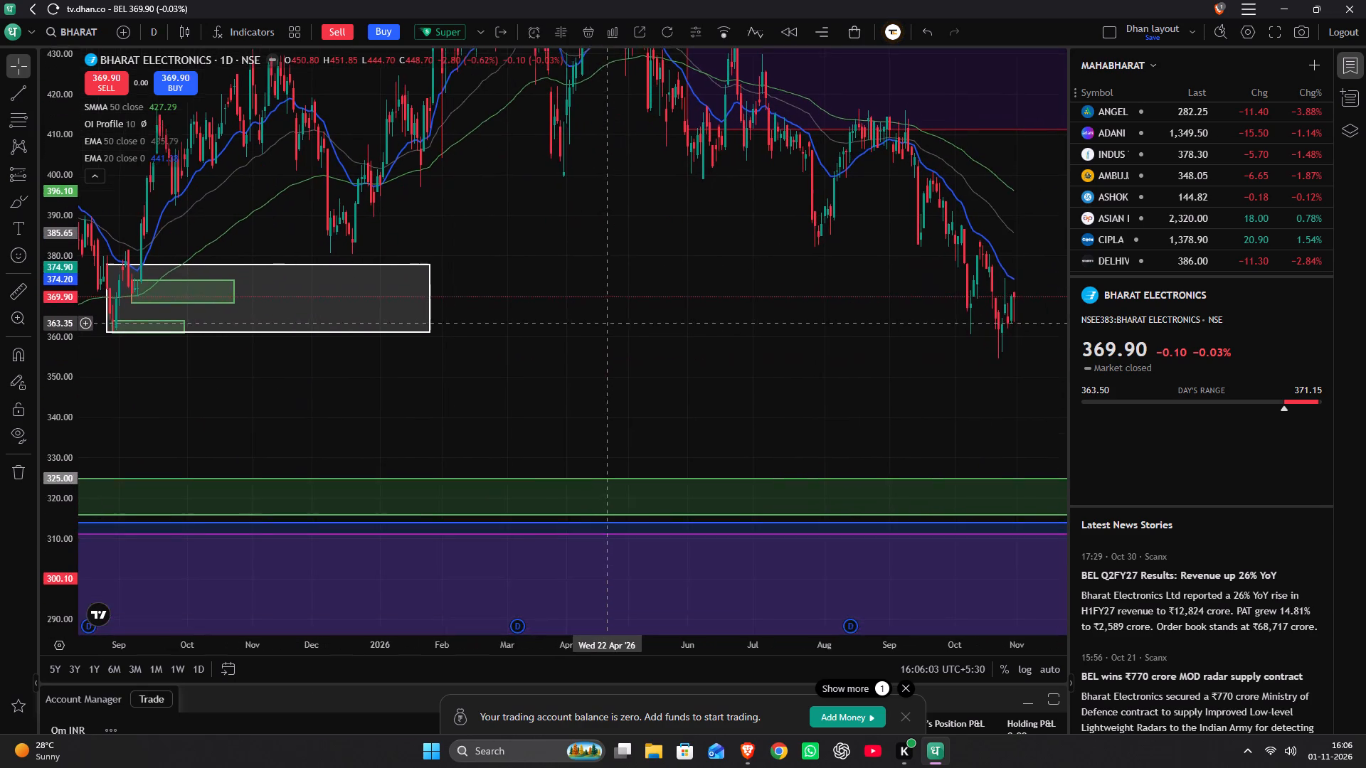
drag(607, 322, 635, 395)
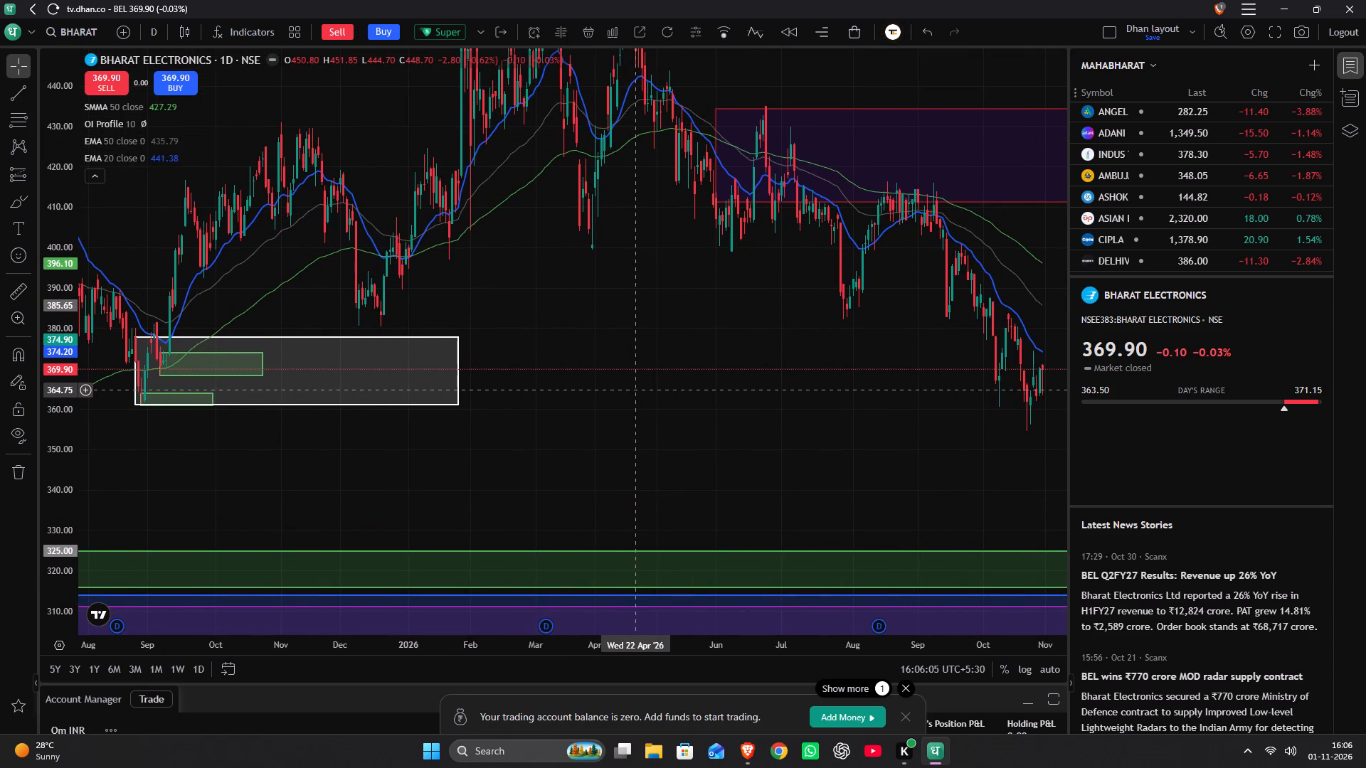
drag(648, 370, 689, 333)
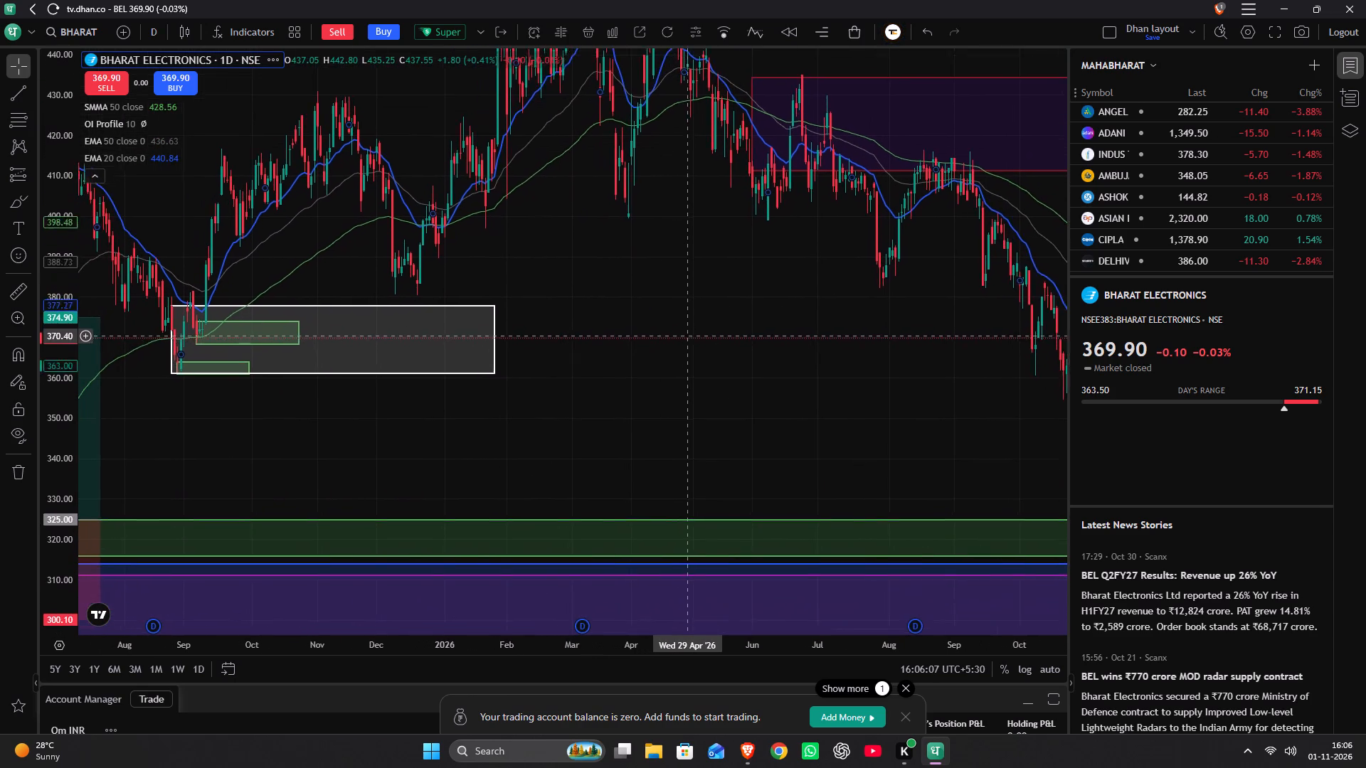
drag(689, 333, 566, 285)
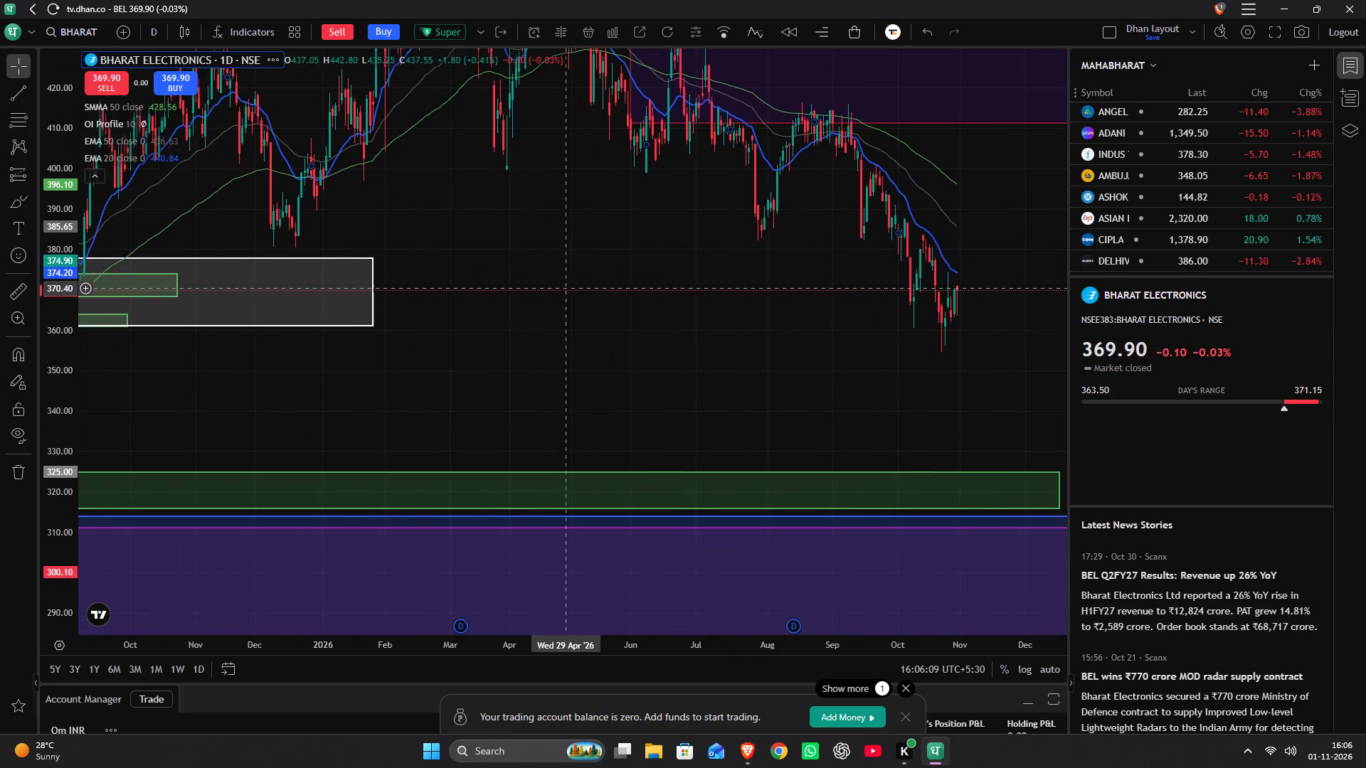
drag(566, 285, 566, 286)
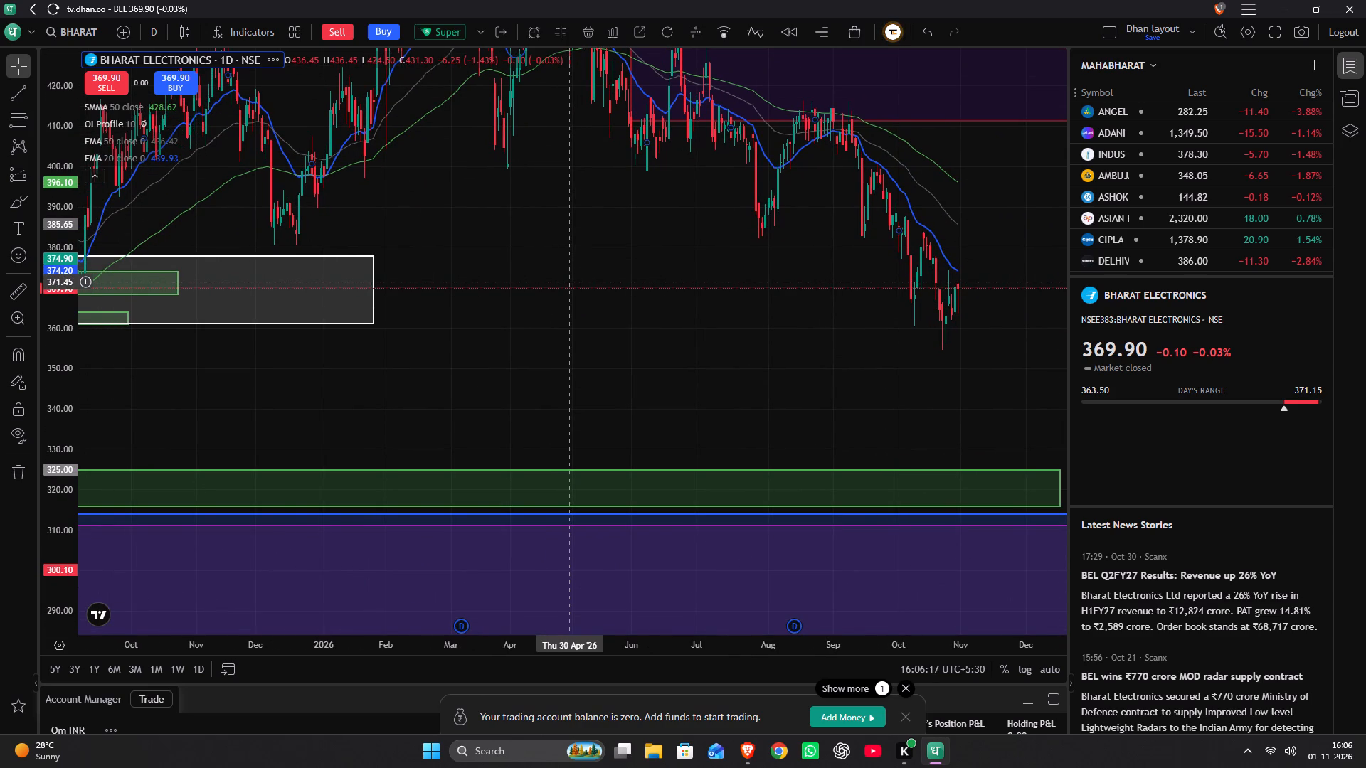
scroll(510, 241, down, 3)
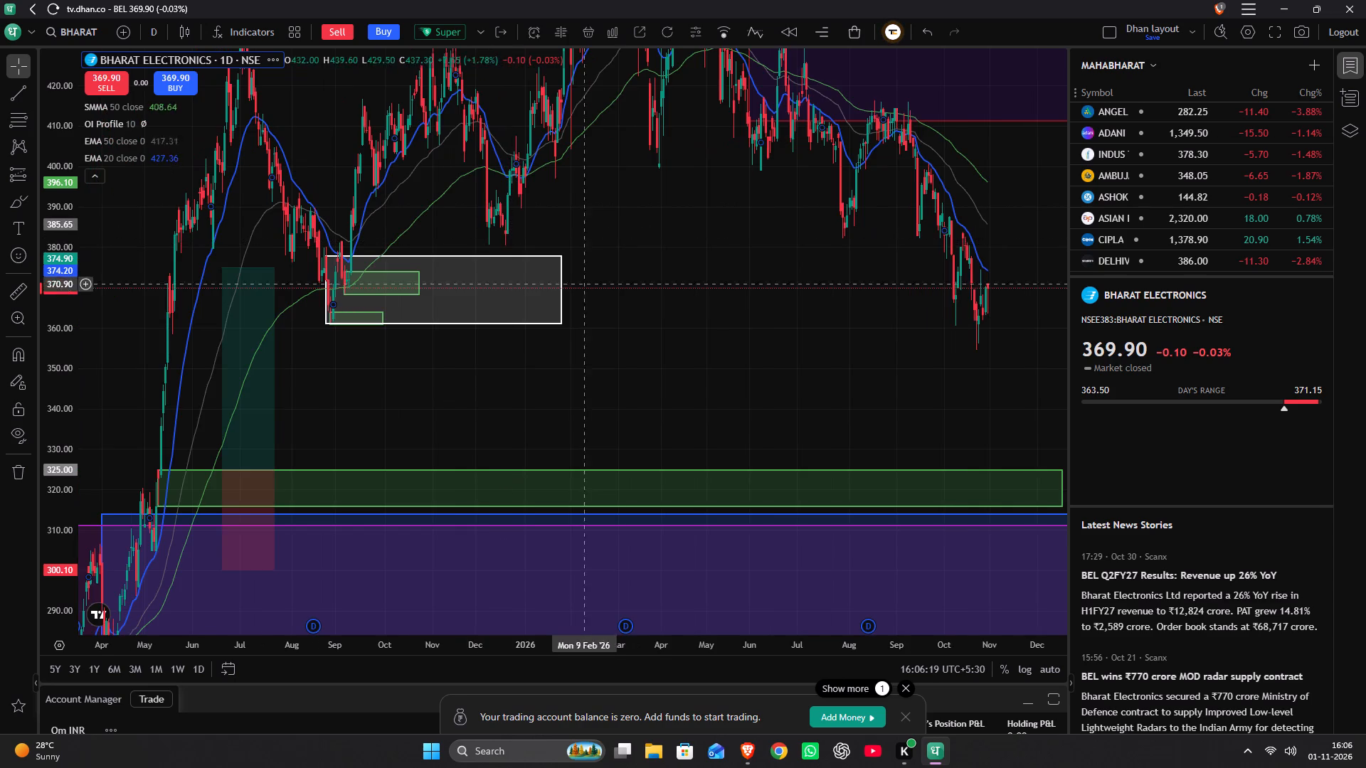
drag(499, 406, 649, 361)
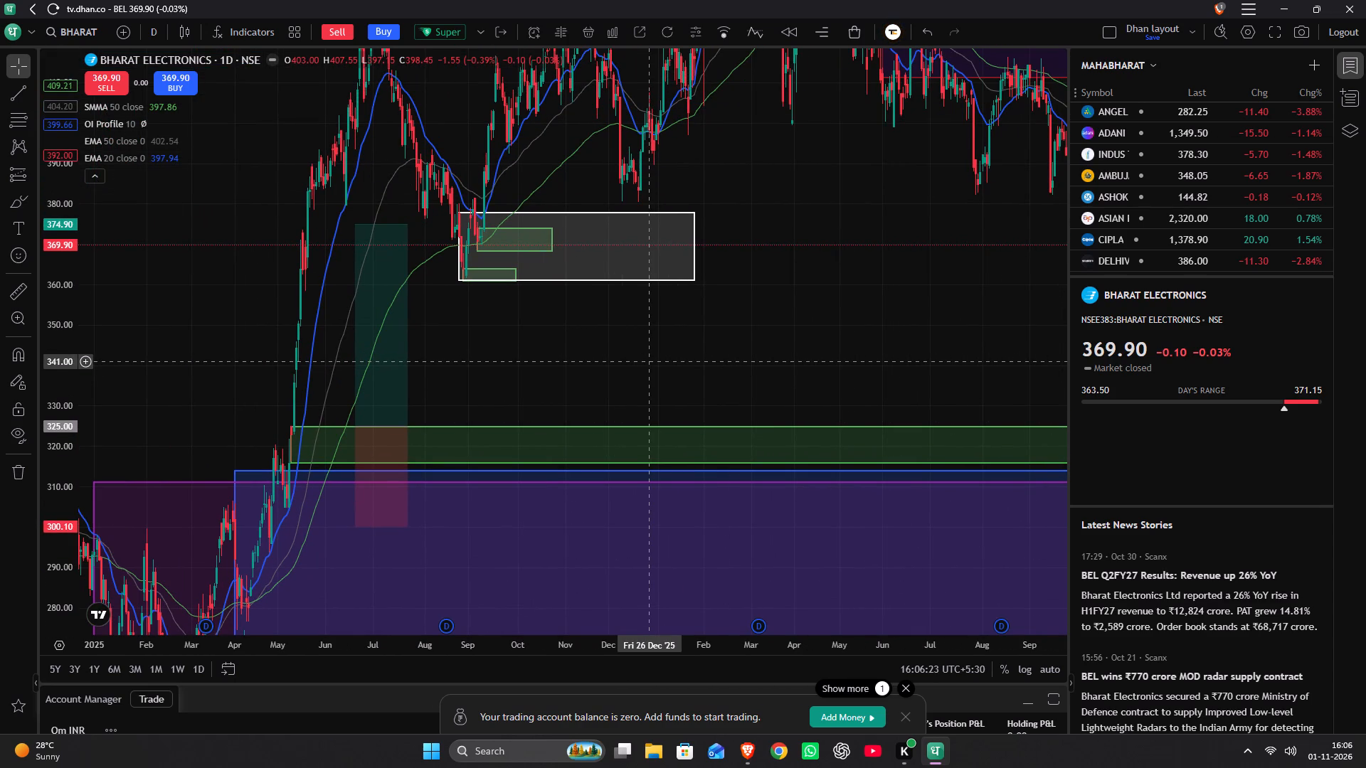
Set the Bharat Electronics chart interval to 1 month and examine the candles around the marked zones.
key(1)
key(m)
key(Return)
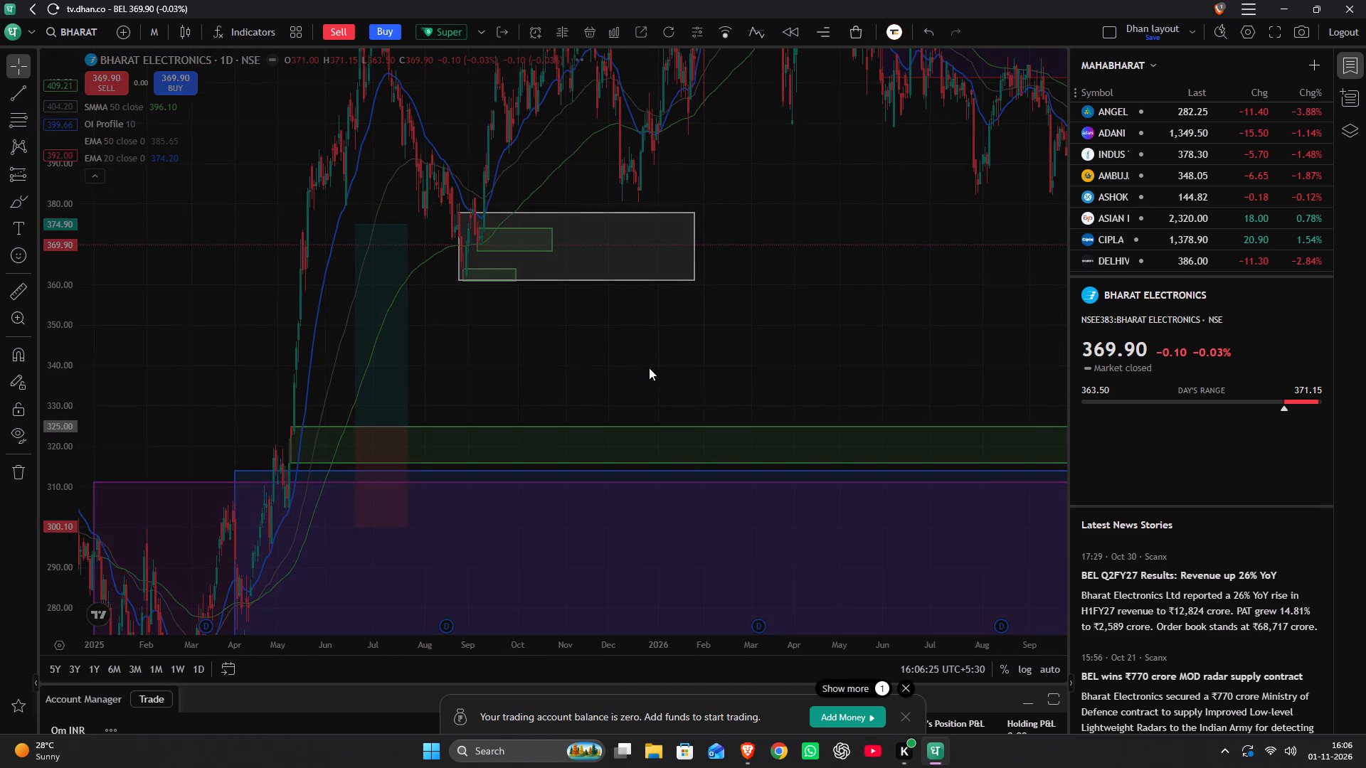
scroll(50, 334, down, 9)
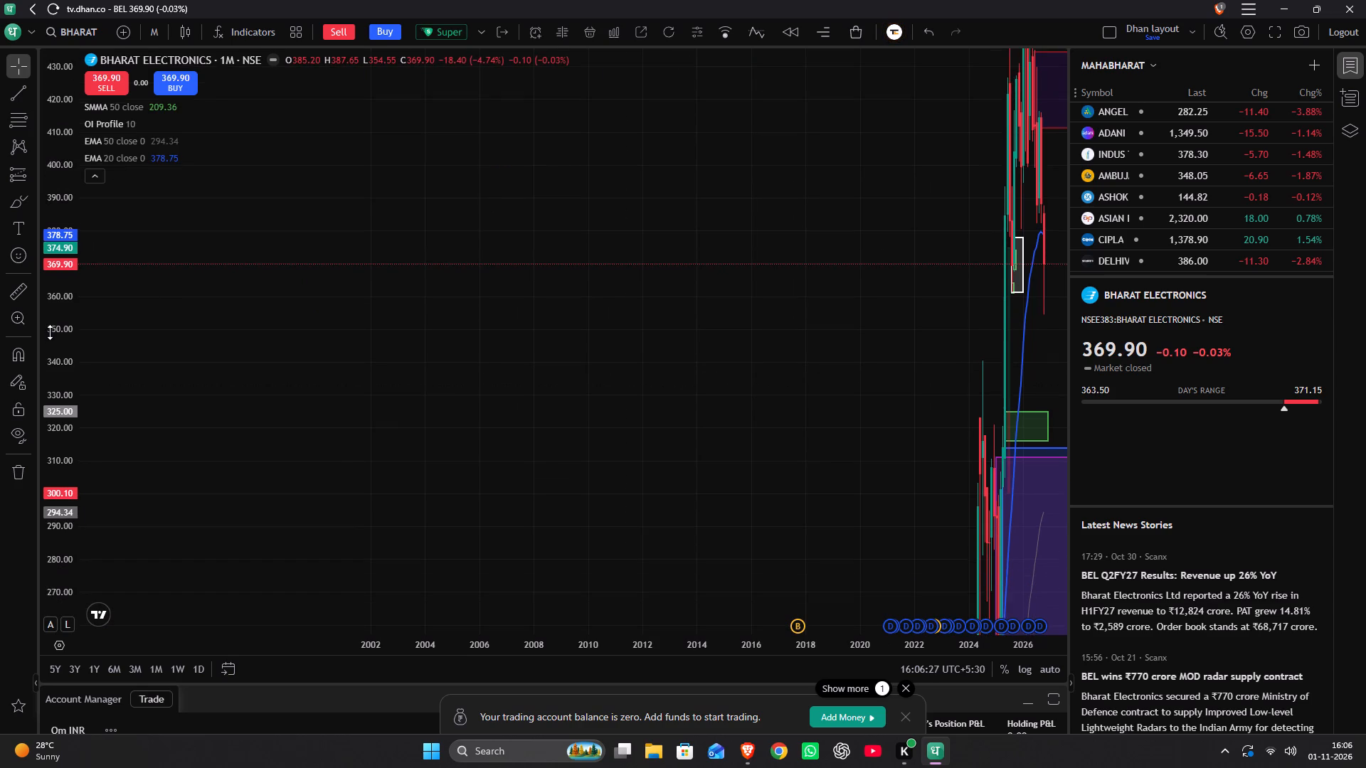
scroll(50, 332, down, 6)
scroll(53, 329, up, 1)
scroll(53, 329, down, 18)
scroll(302, 329, up, 7)
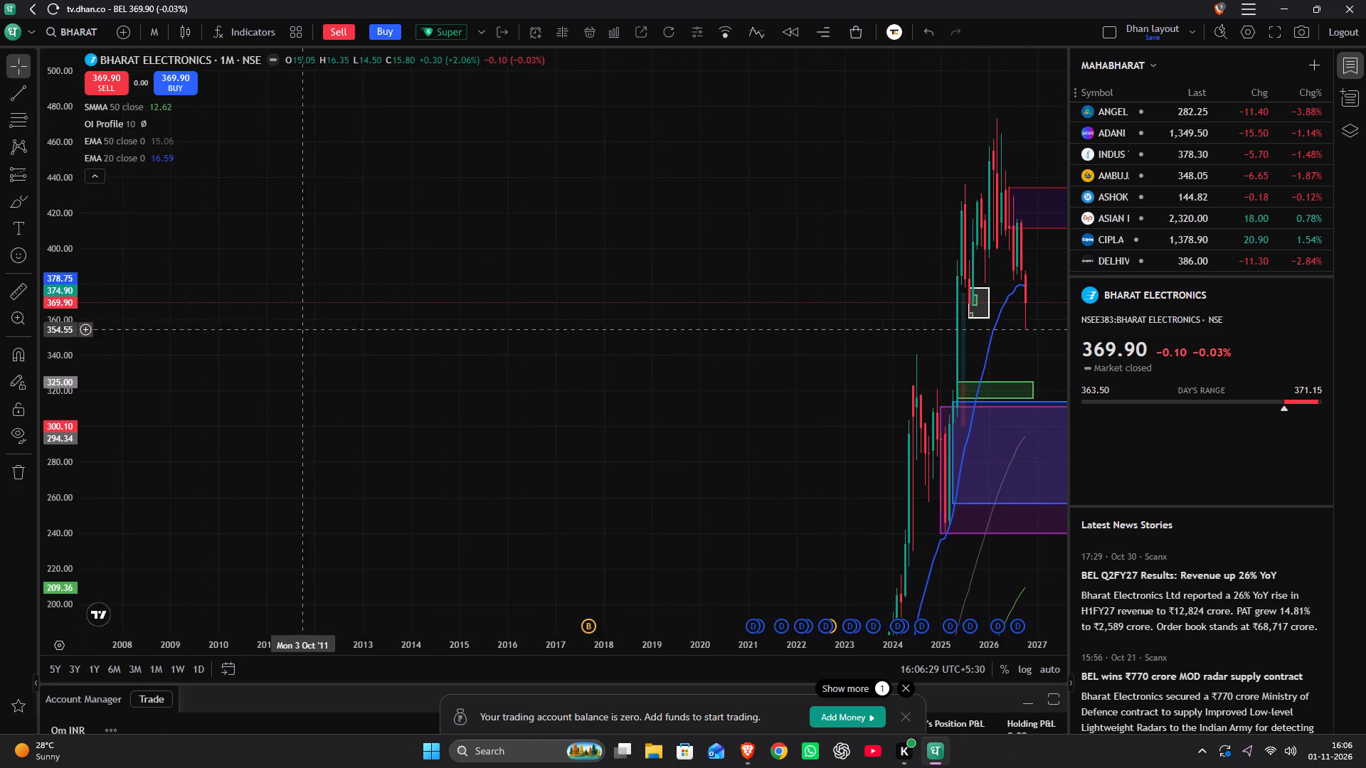
scroll(301, 329, up, 12)
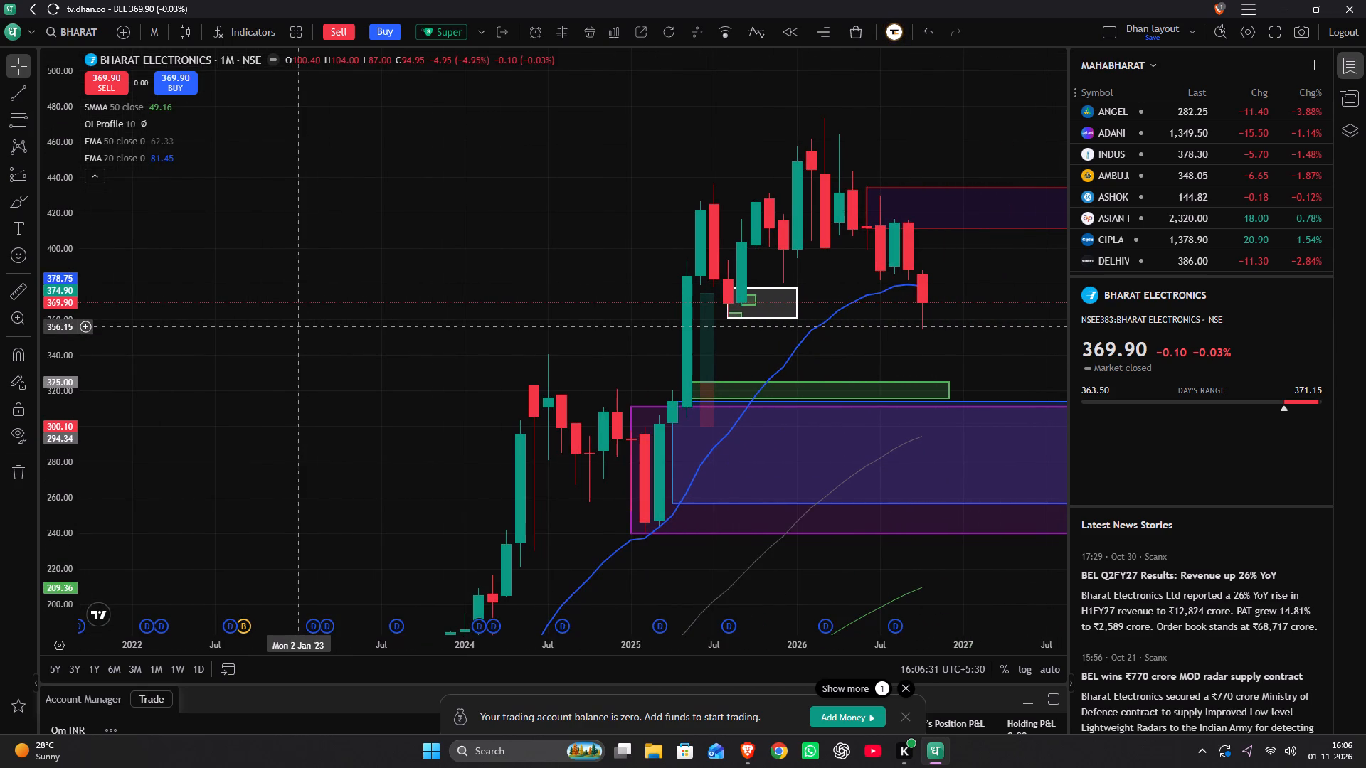
scroll(300, 326, up, 2)
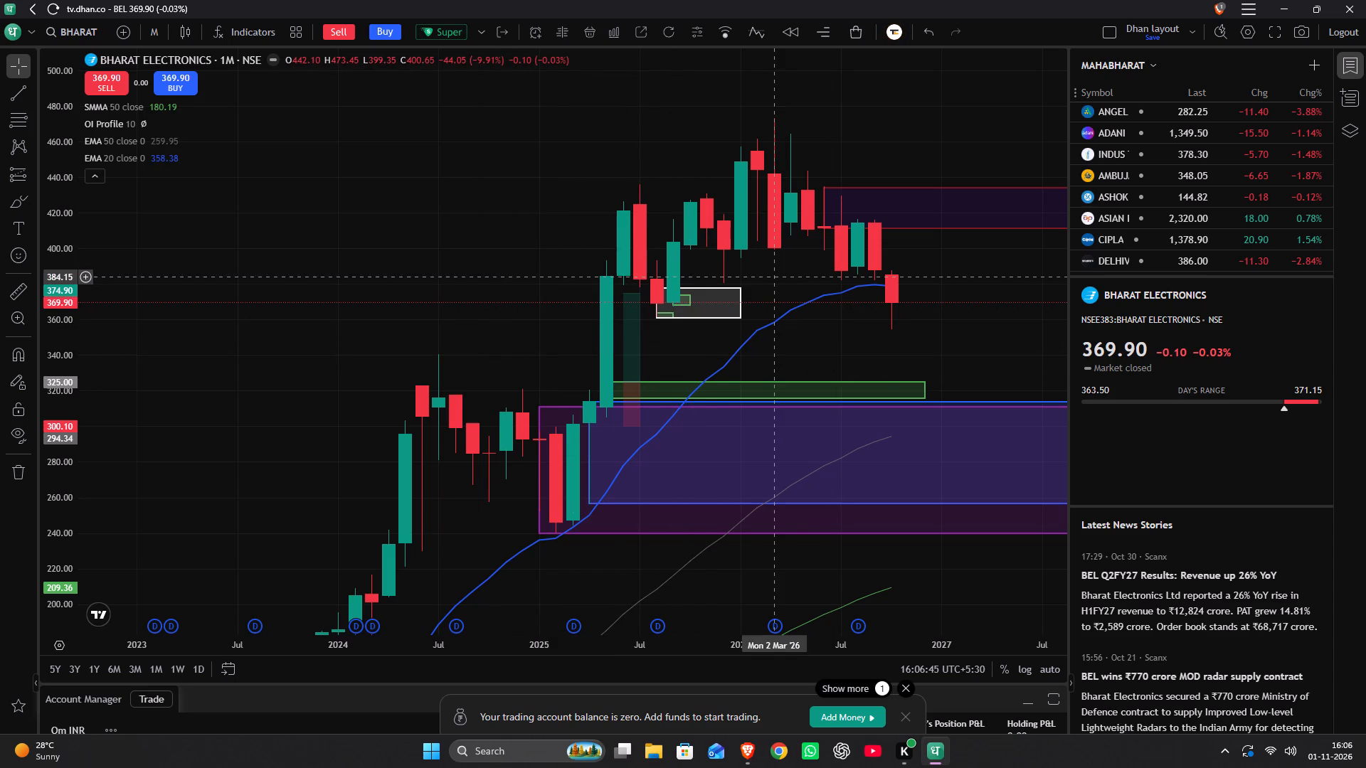
drag(845, 336, 909, 249)
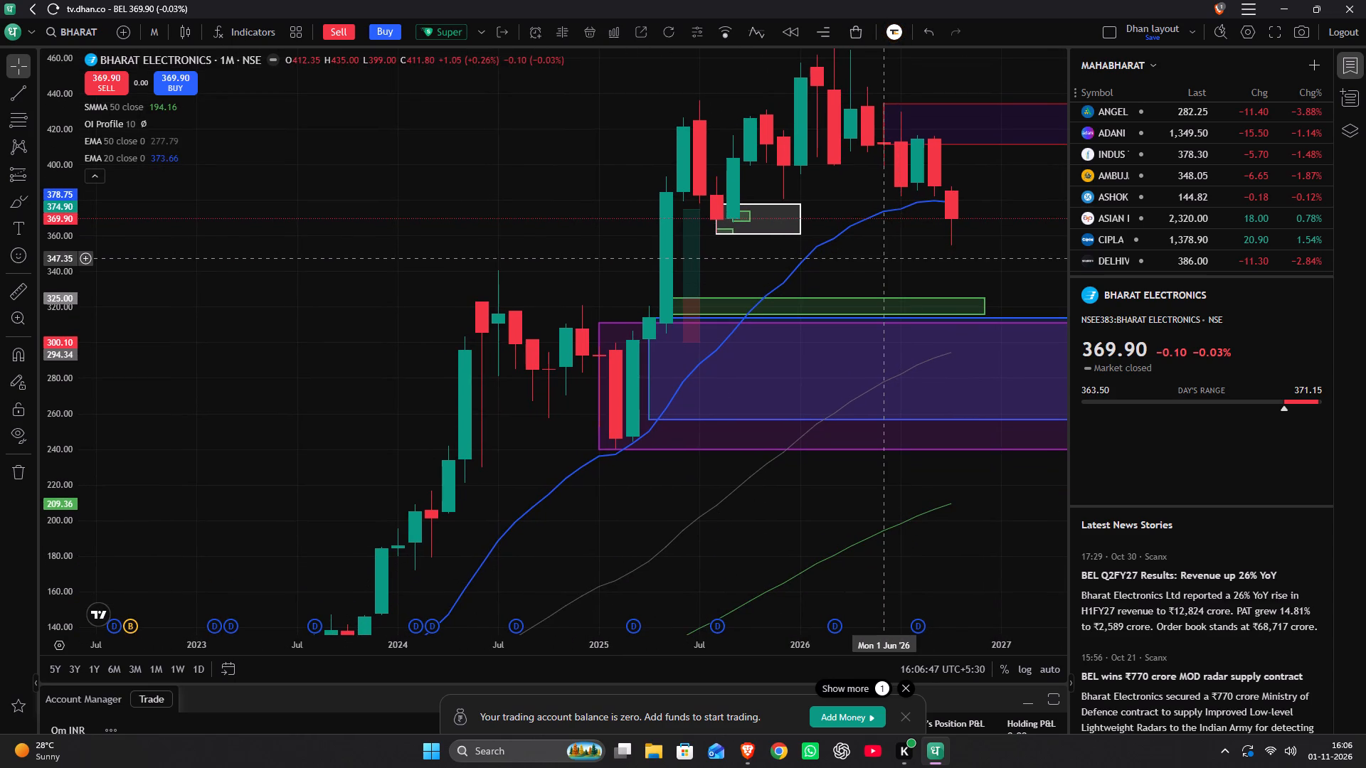
Set the Bharat Electronics chart interval to 3 months.
key(3)
key(m)
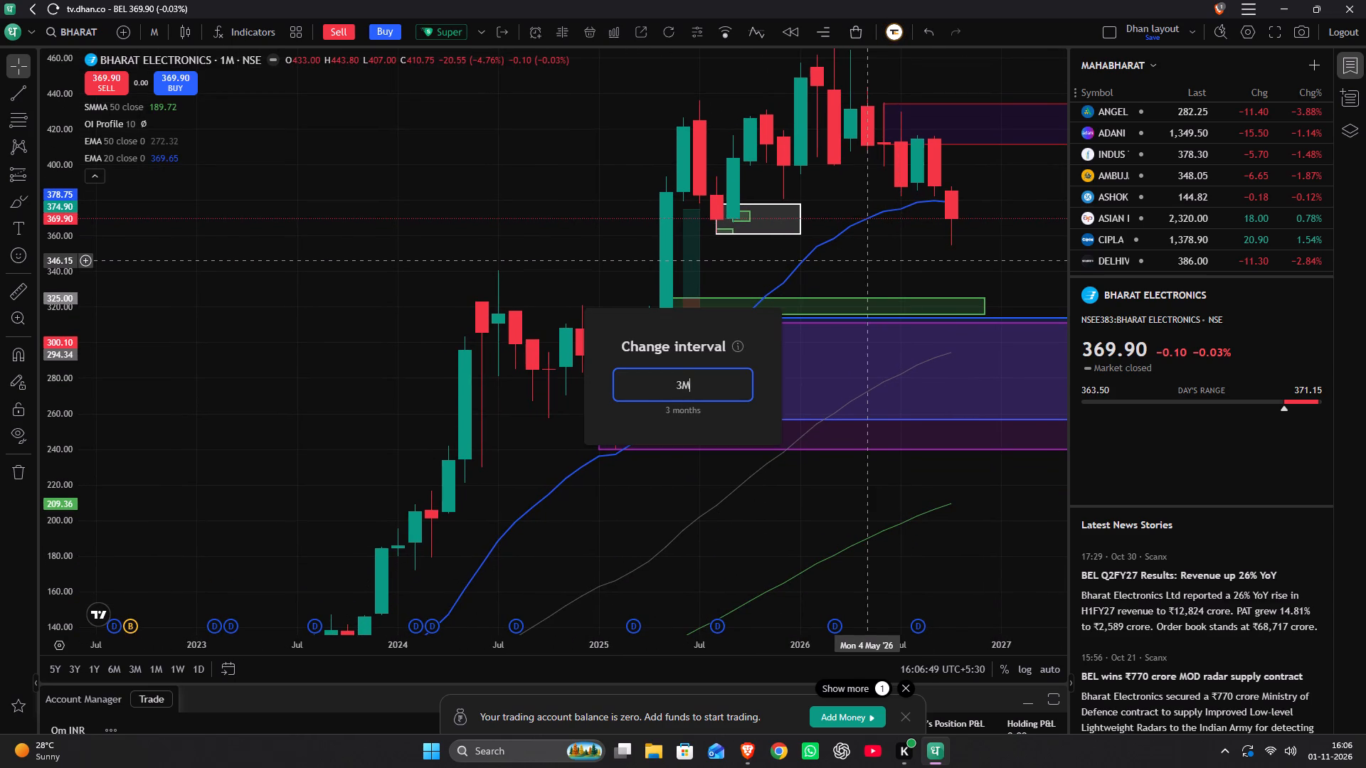
key(Return)
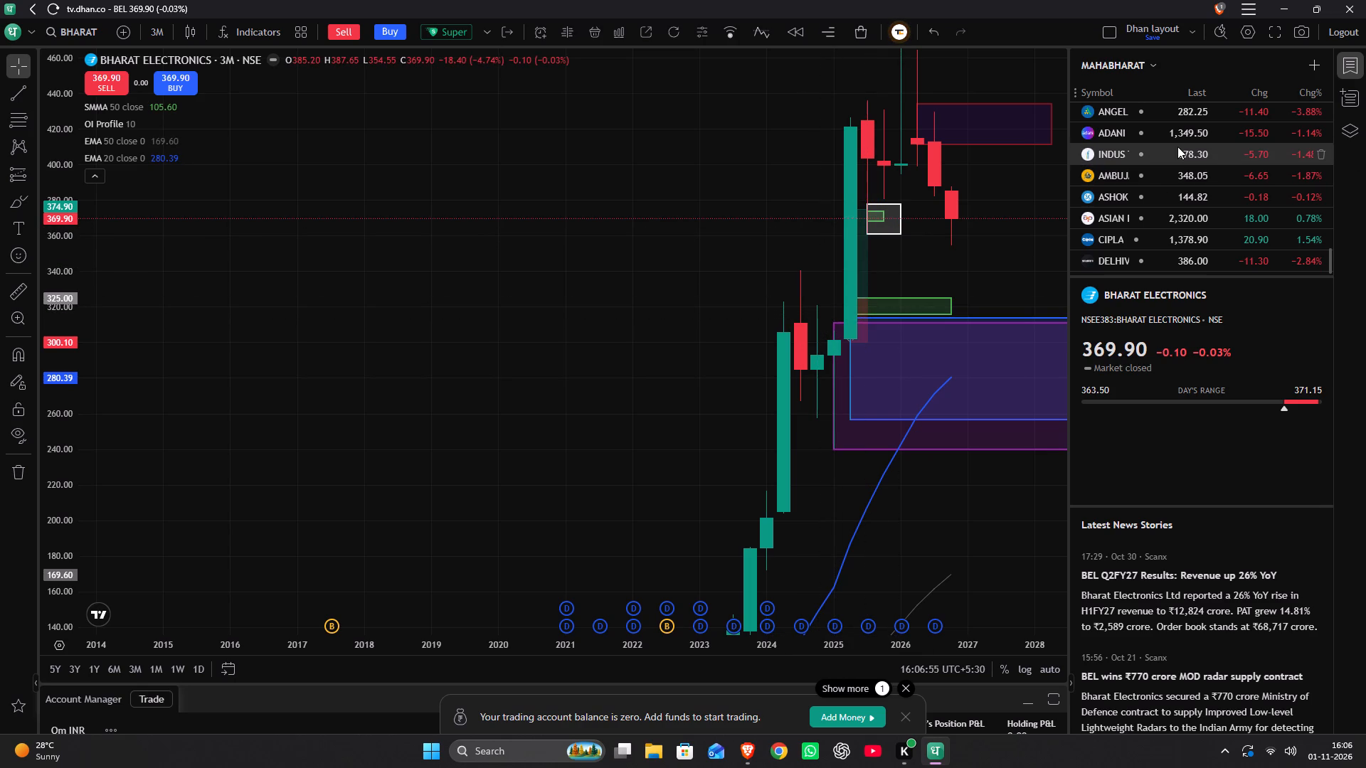
Open Eicher Motors from the watchlist and examine its long-term history on the 3-month chart.
scroll(1180, 156, down, 5)
scroll(1163, 159, up, 5)
scroll(1163, 159, down, 3)
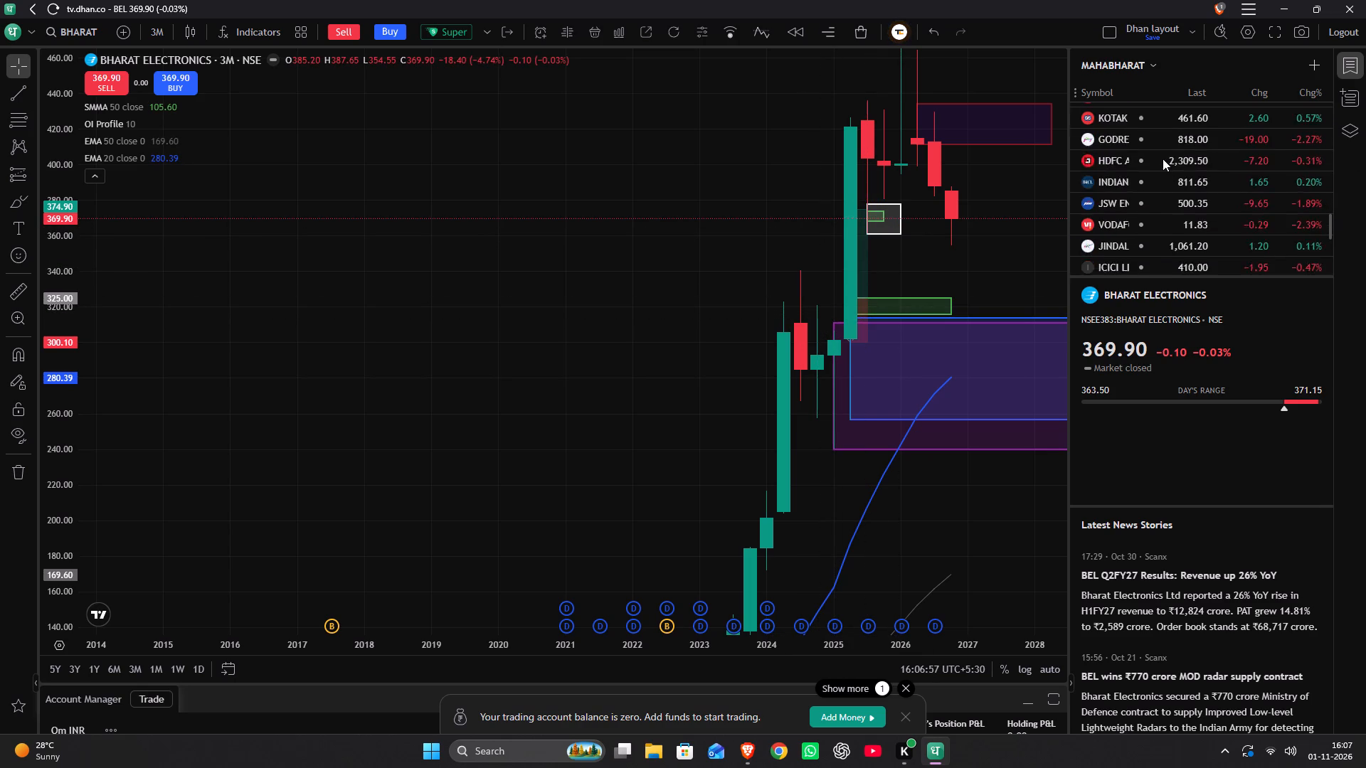
click(1142, 204)
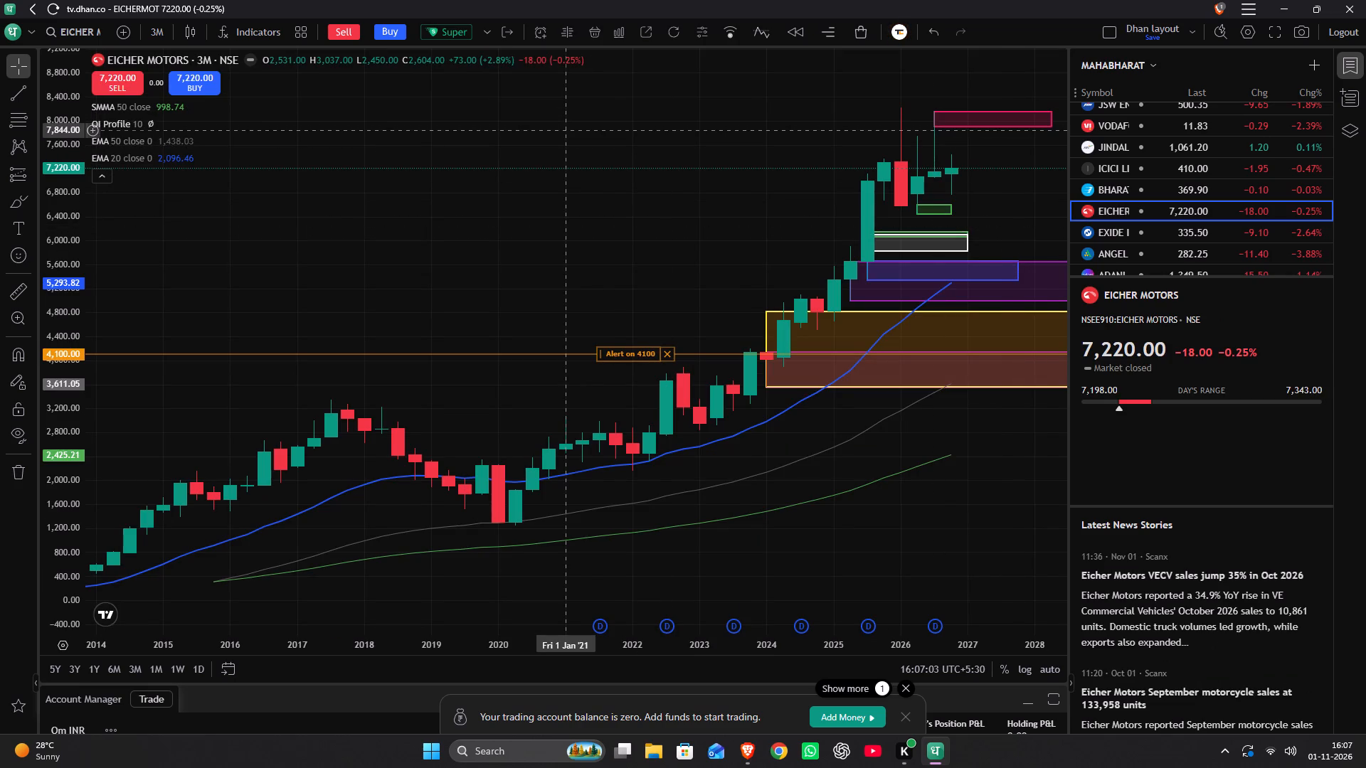
scroll(552, 162, down, 3)
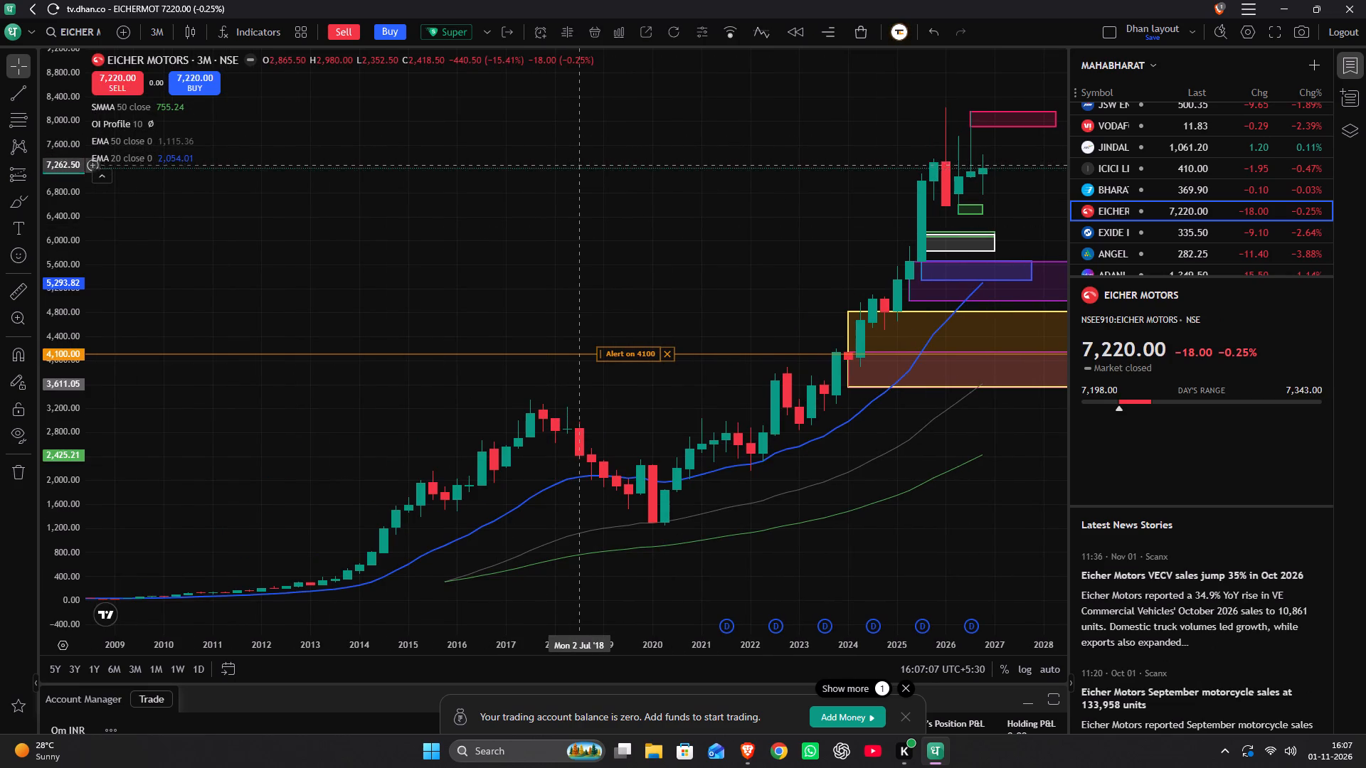
Set the Eicher Motors chart interval to 1 month and enlarge the recent candles and marked zones.
text(1m)
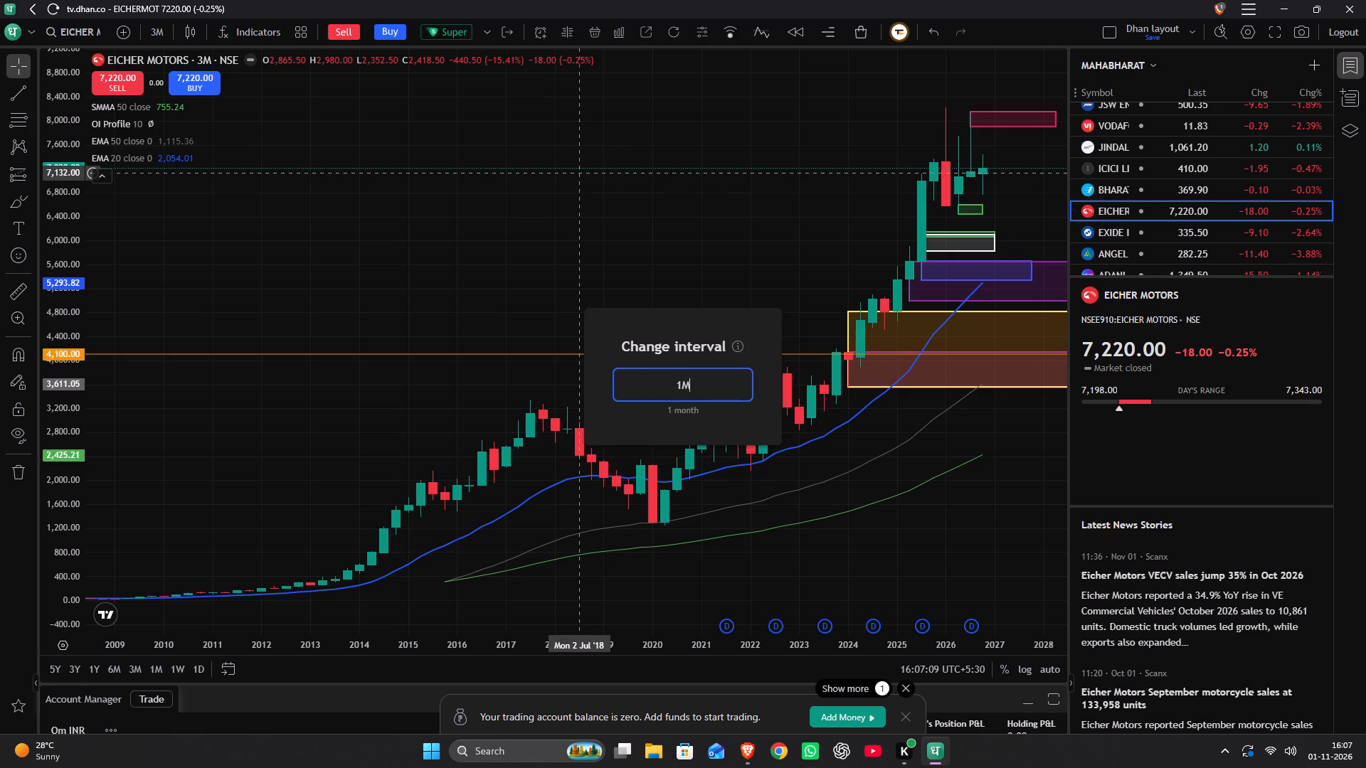
key(Return)
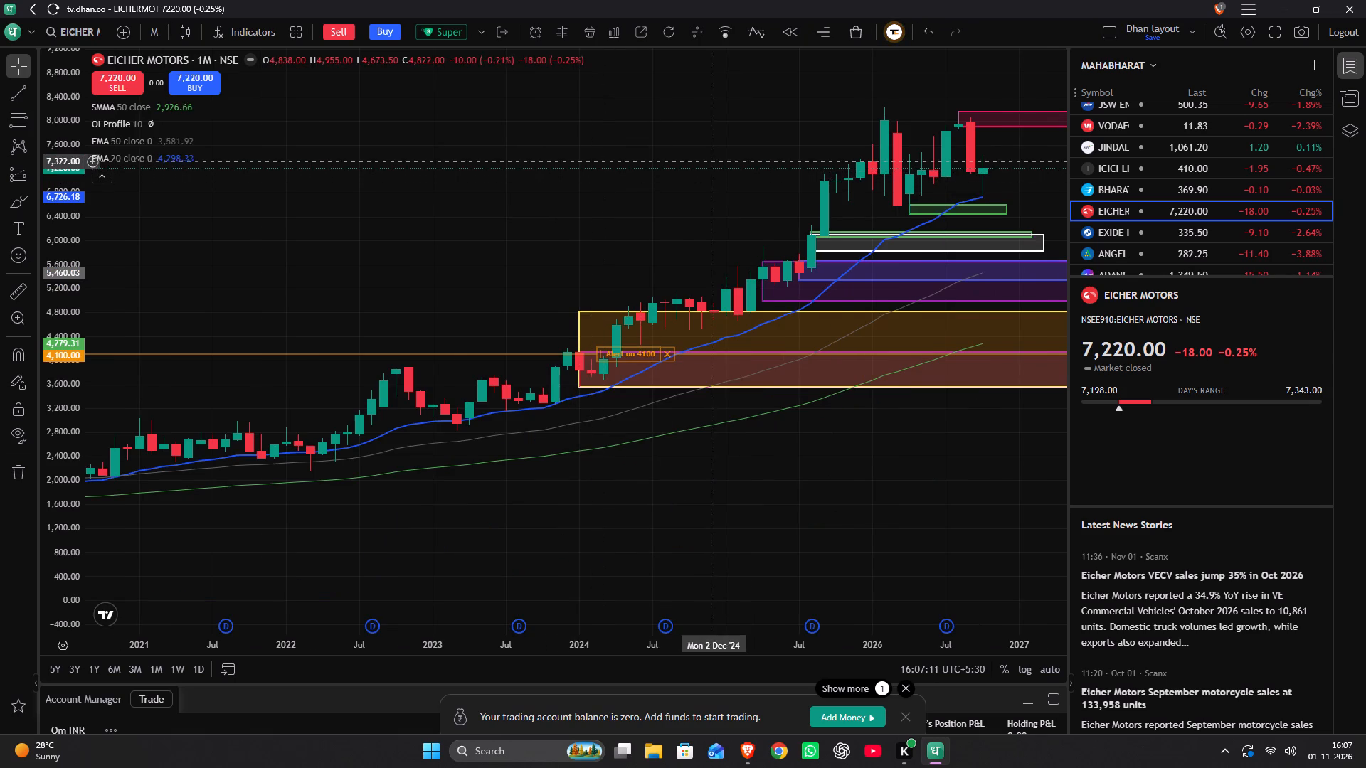
drag(646, 148, 418, 276)
scroll(74, 320, up, 6)
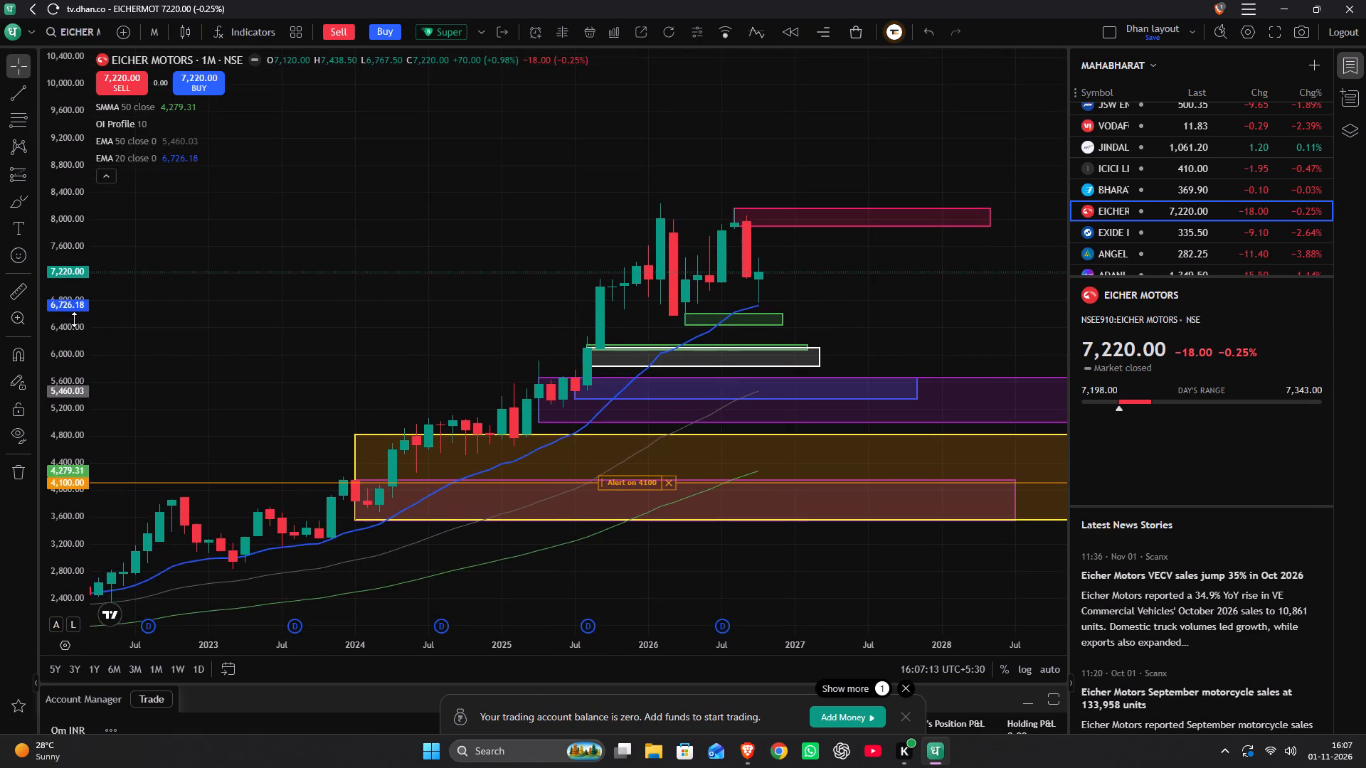
scroll(74, 319, up, 20)
scroll(74, 319, up, 9)
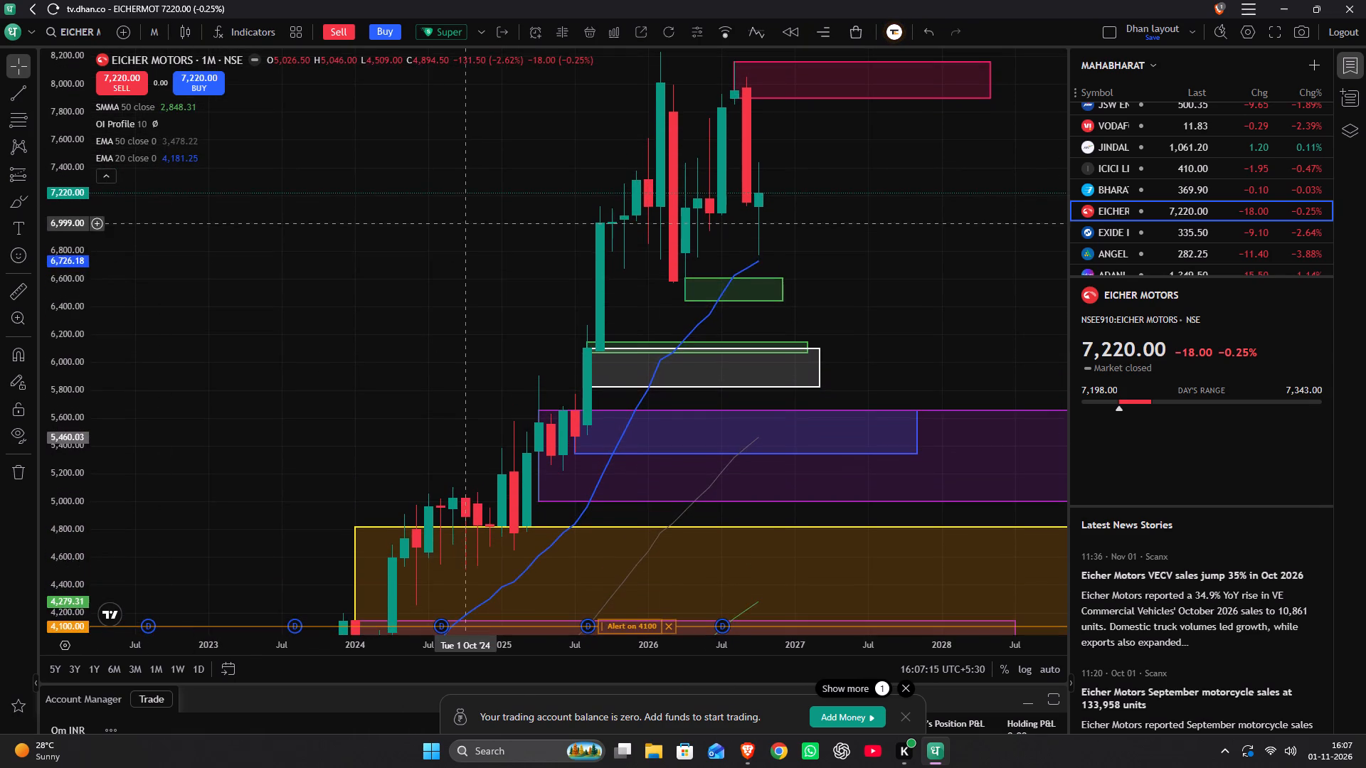
drag(466, 223, 317, 343)
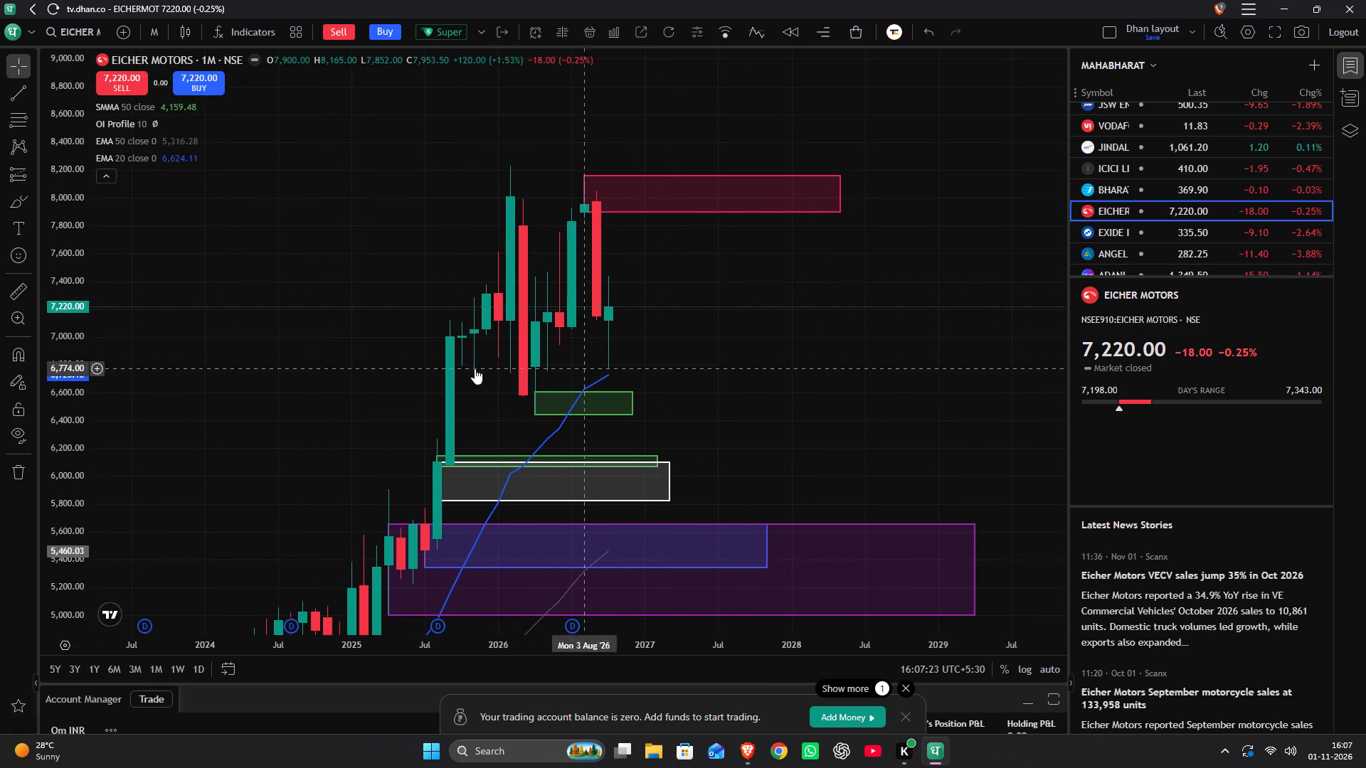
Hide all drawings on the Eicher Motors chart.
click(18, 442)
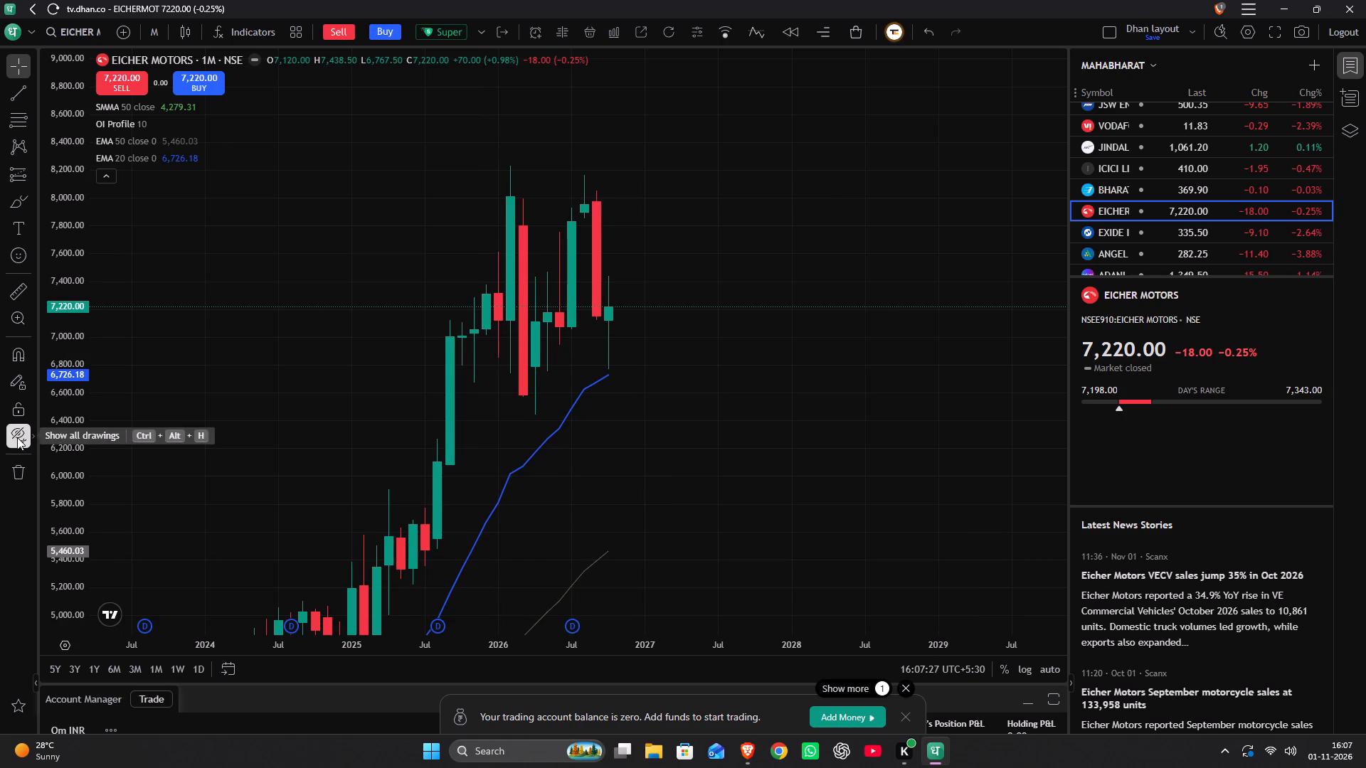
Show all drawings on the Eicher Motors chart again.
click(17, 437)
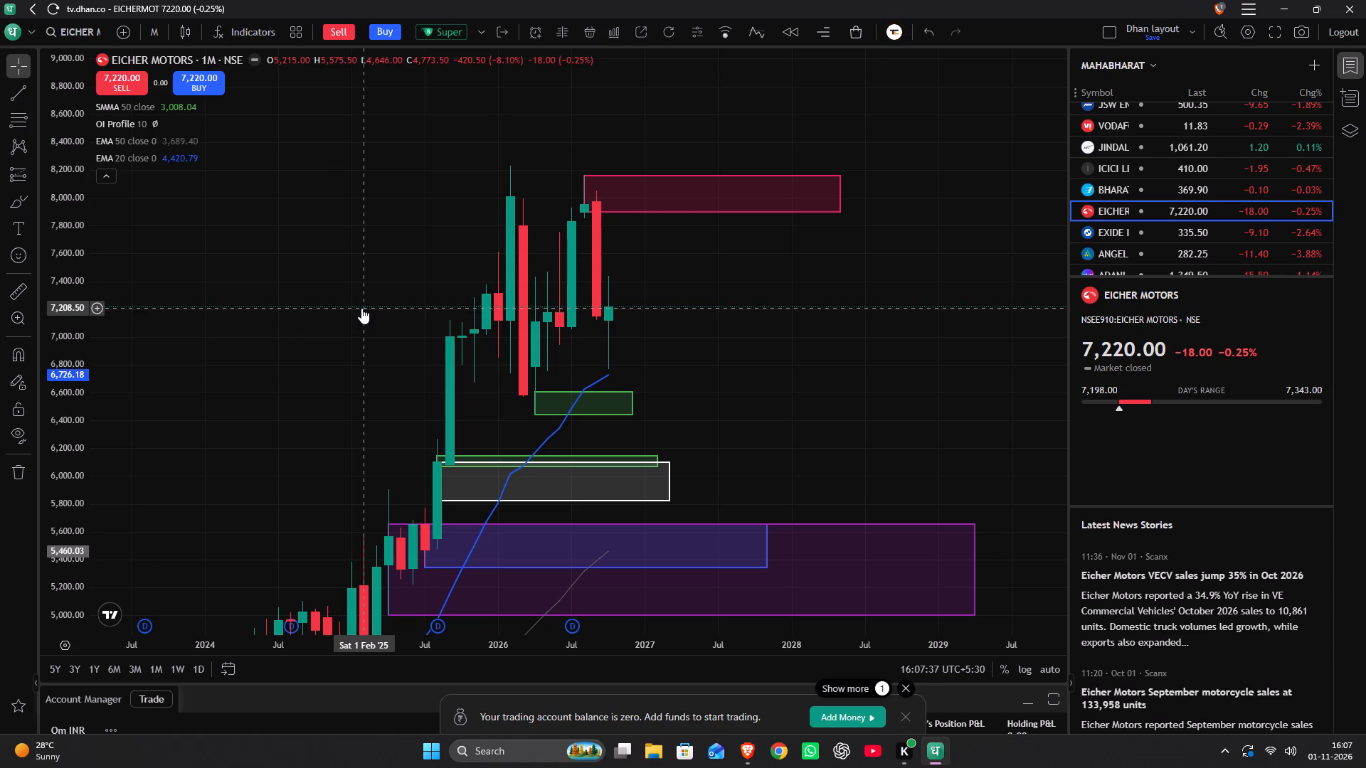
Draw a rectangle on the monthly chart from April 2026 to August 2028, between about 6,431.50 and 7,172.50.
key(alt+shift+r)
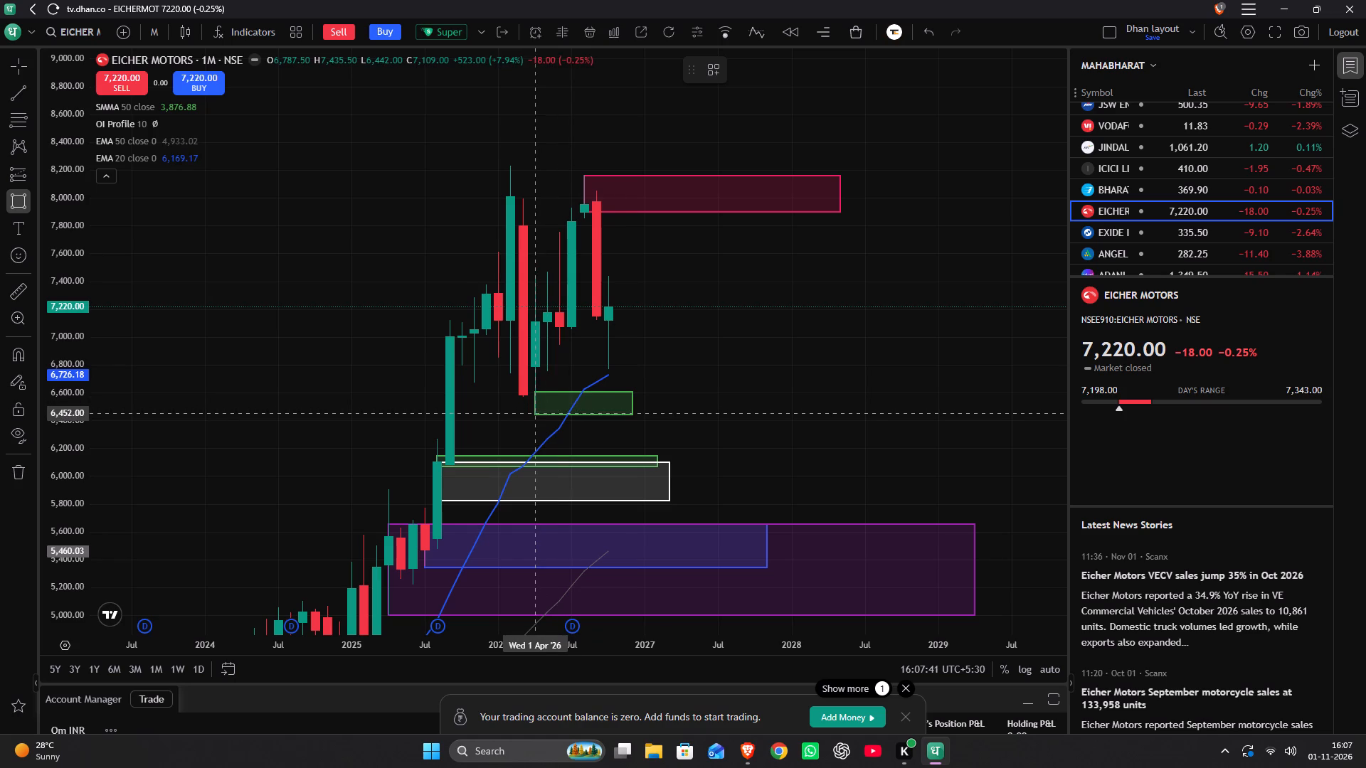
drag(534, 416, 871, 321)
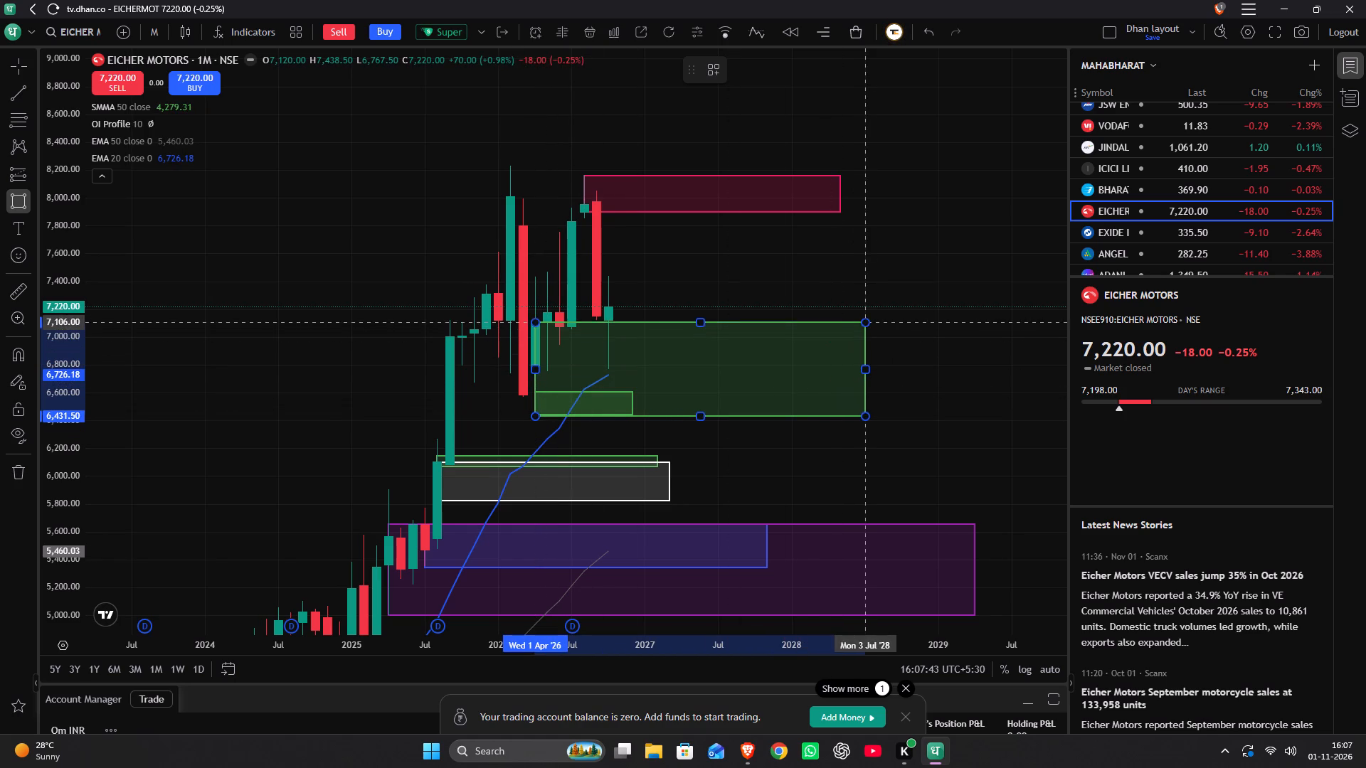
drag(871, 321, 880, 313)
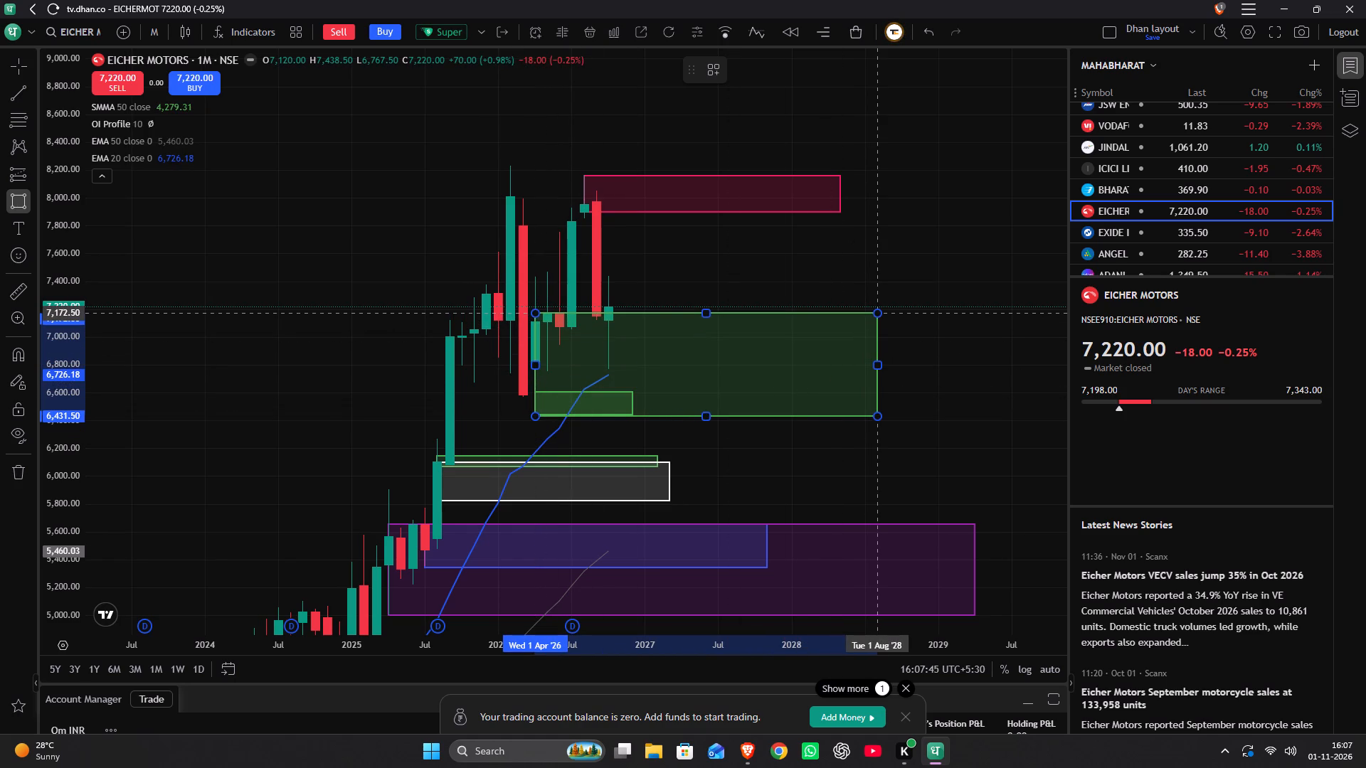
click(880, 313)
Apply the MONTHLY DEMAND ZONE template to the new rectangle.
double_click(847, 332)
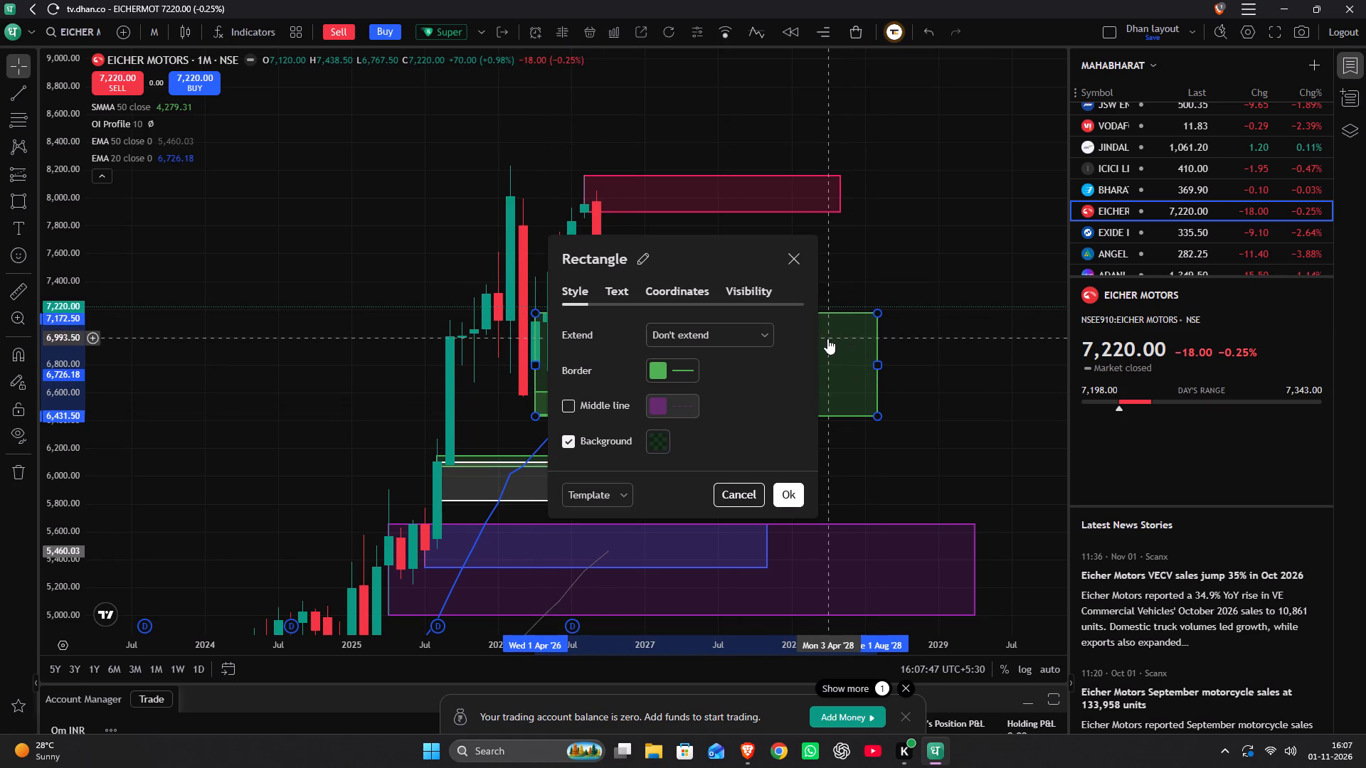
click(607, 496)
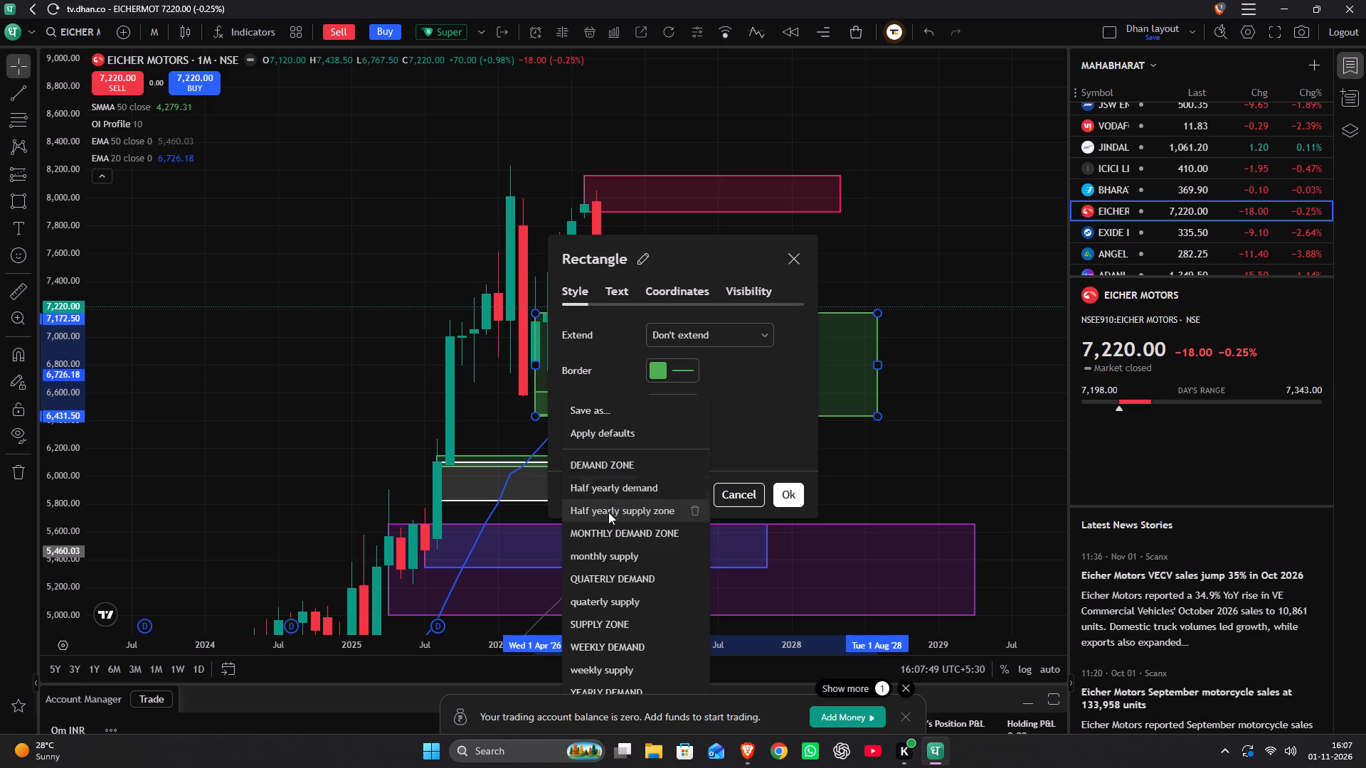
click(606, 536)
click(783, 492)
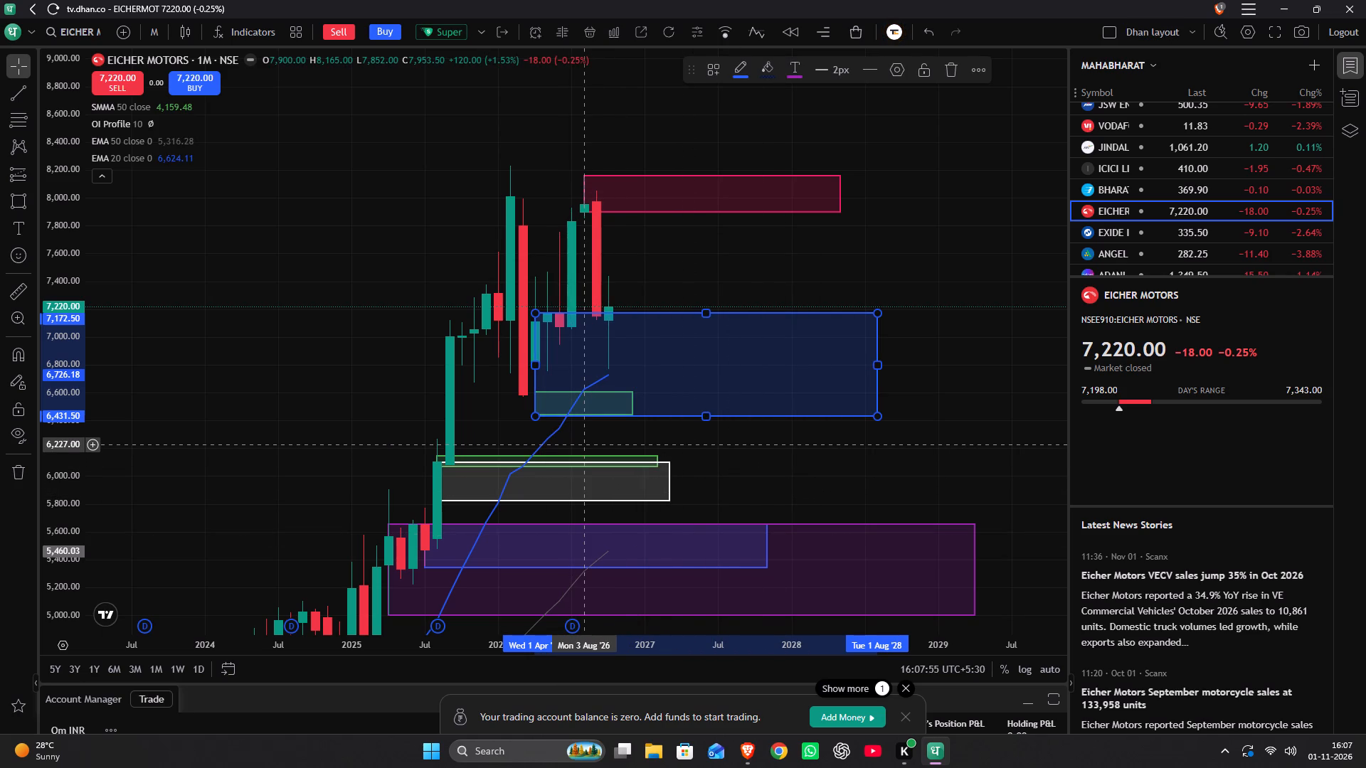
Add a vertical line at 3 August 2026 on the monthly chart.
key(alt+v)
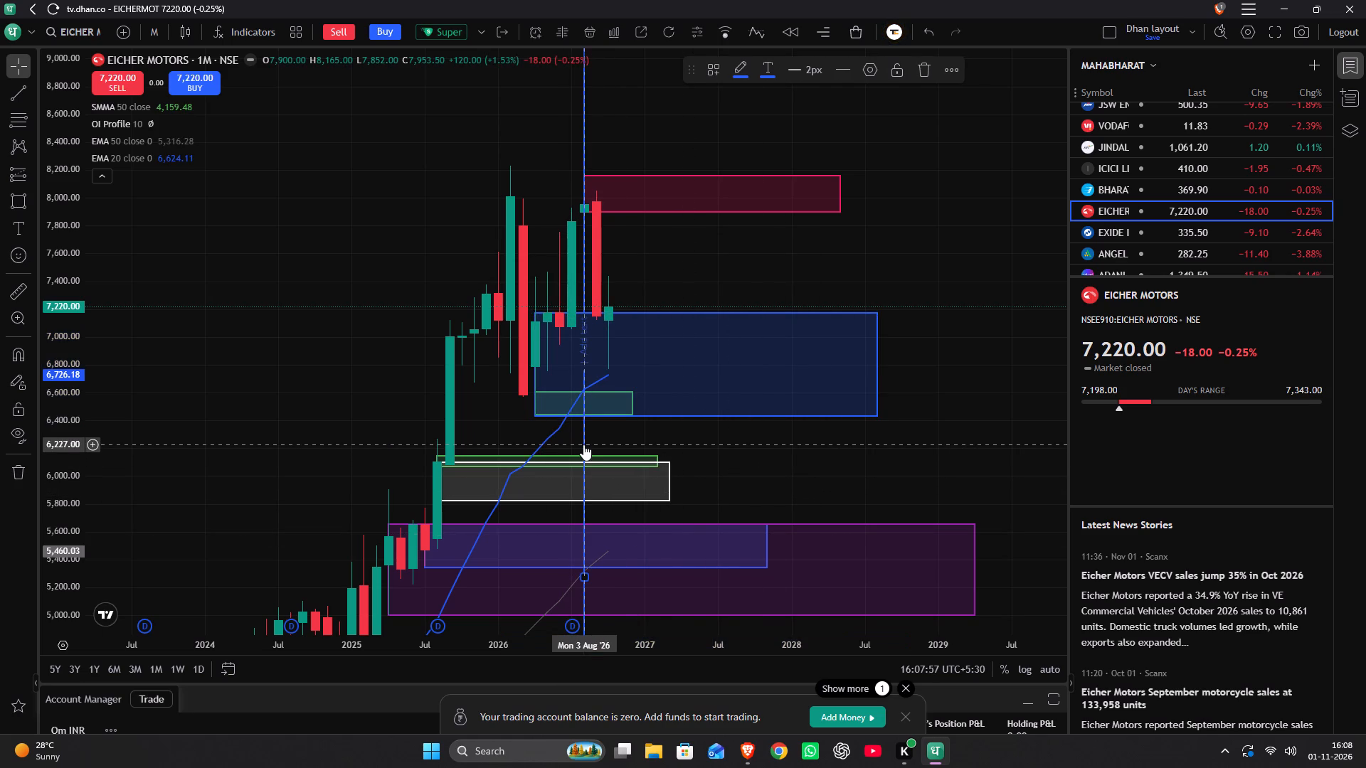
Set the Eicher Motors chart interval to 1 day.
text(1d)
key(Return)
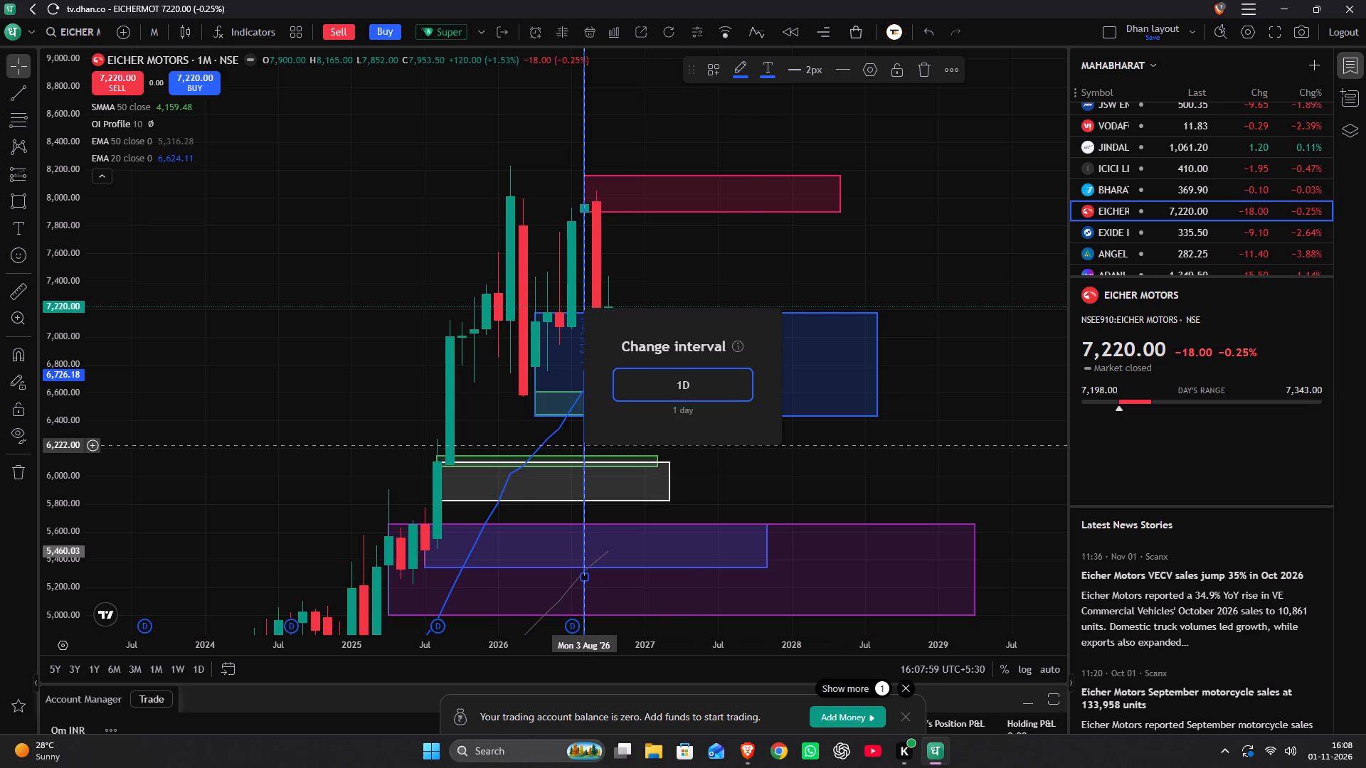
Examine the recent daily candles and moving averages between the red supply zone and the blue monthly demand zone.
scroll(583, 445, down, 10)
drag(677, 284, 647, 427)
scroll(645, 417, up, 4)
scroll(81, 409, up, 2)
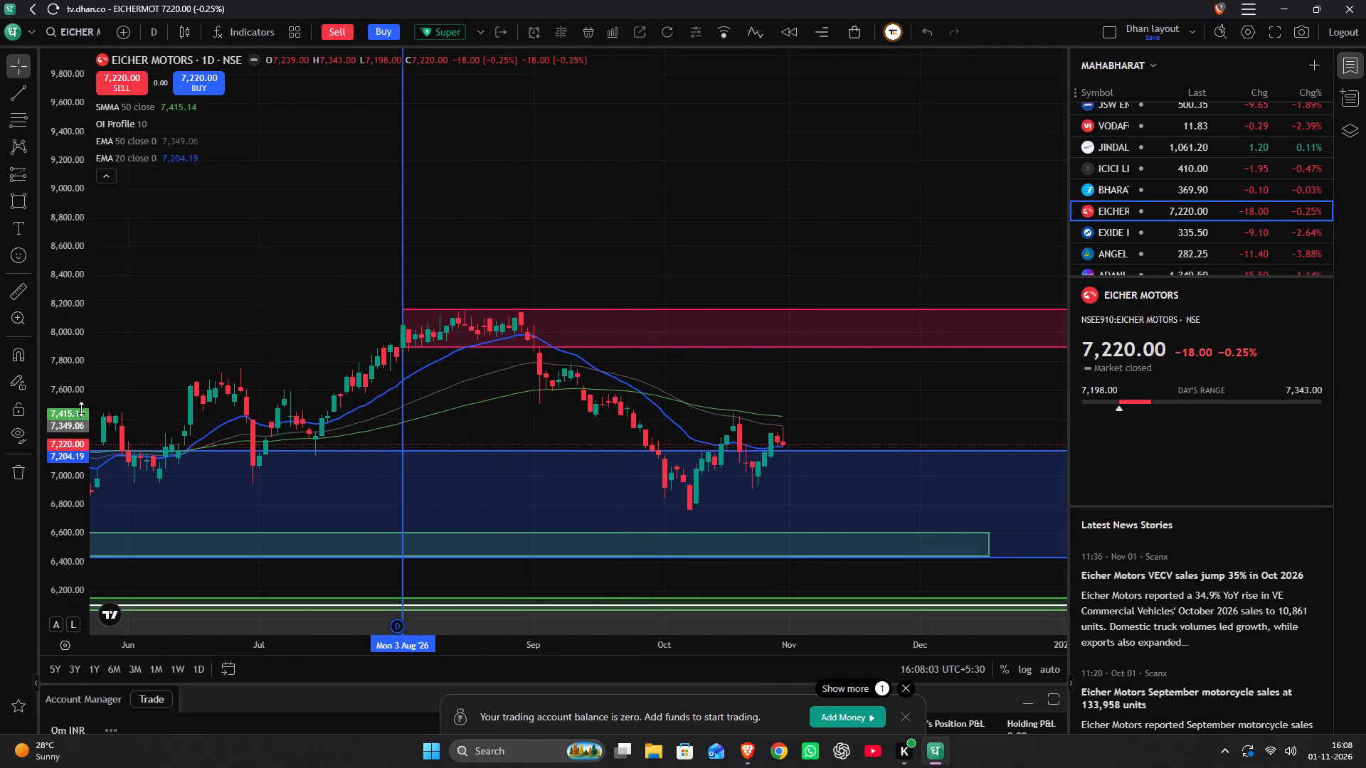
scroll(81, 409, up, 13)
scroll(582, 461, up, 6)
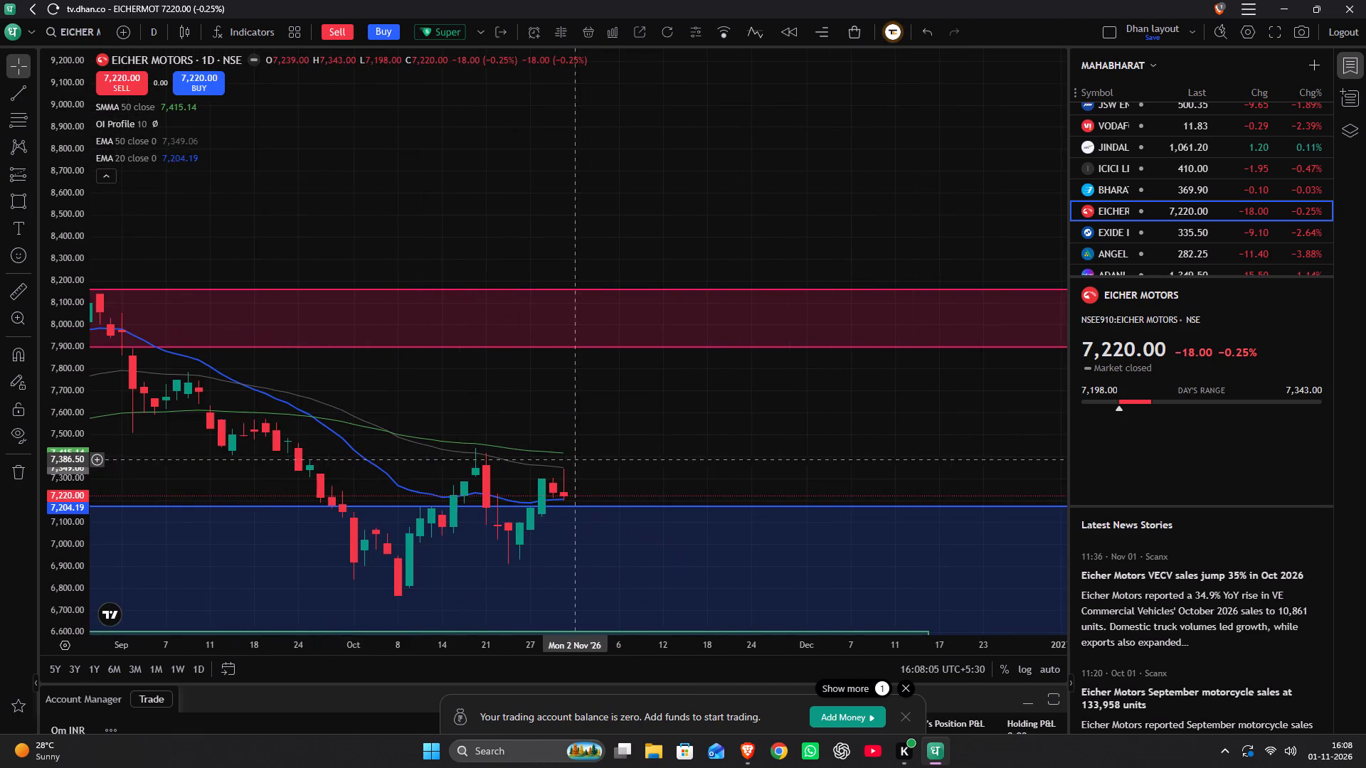
drag(295, 407, 442, 364)
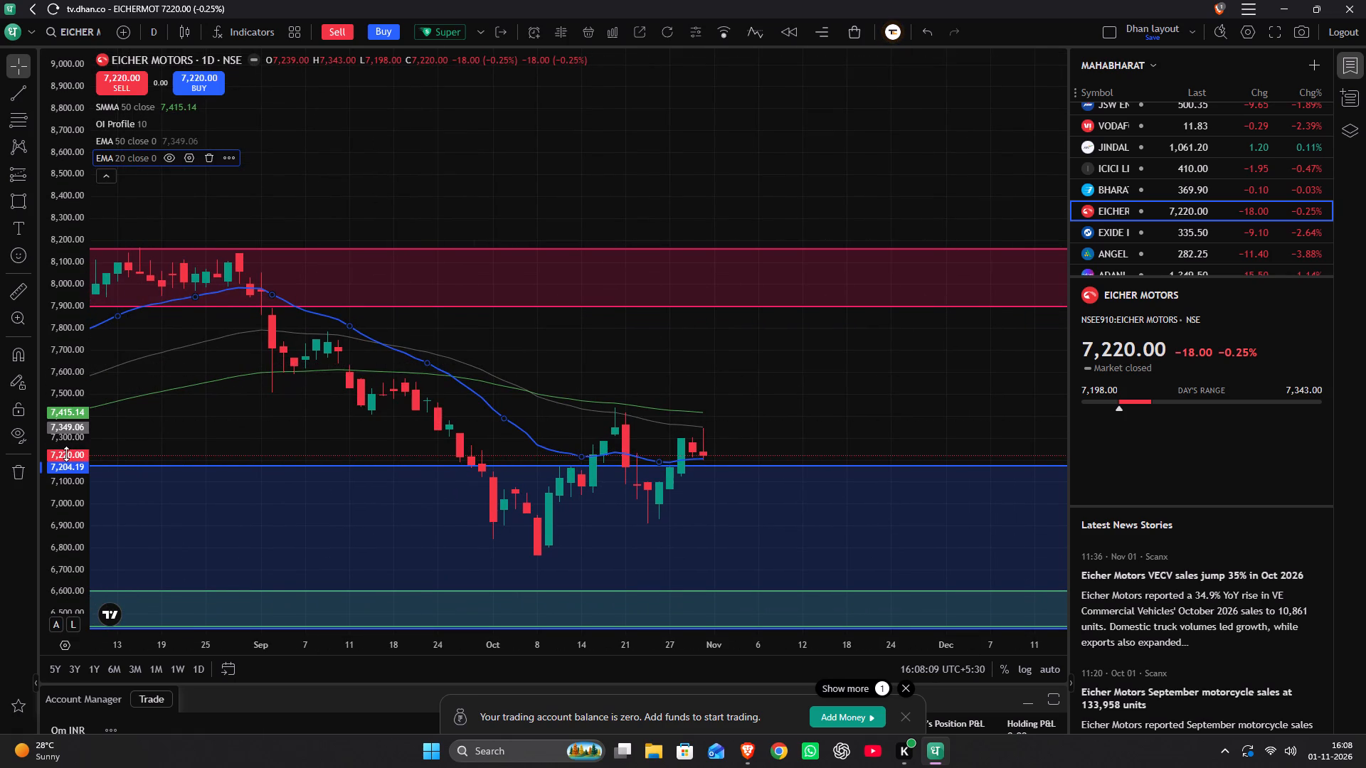
scroll(68, 452, up, 6)
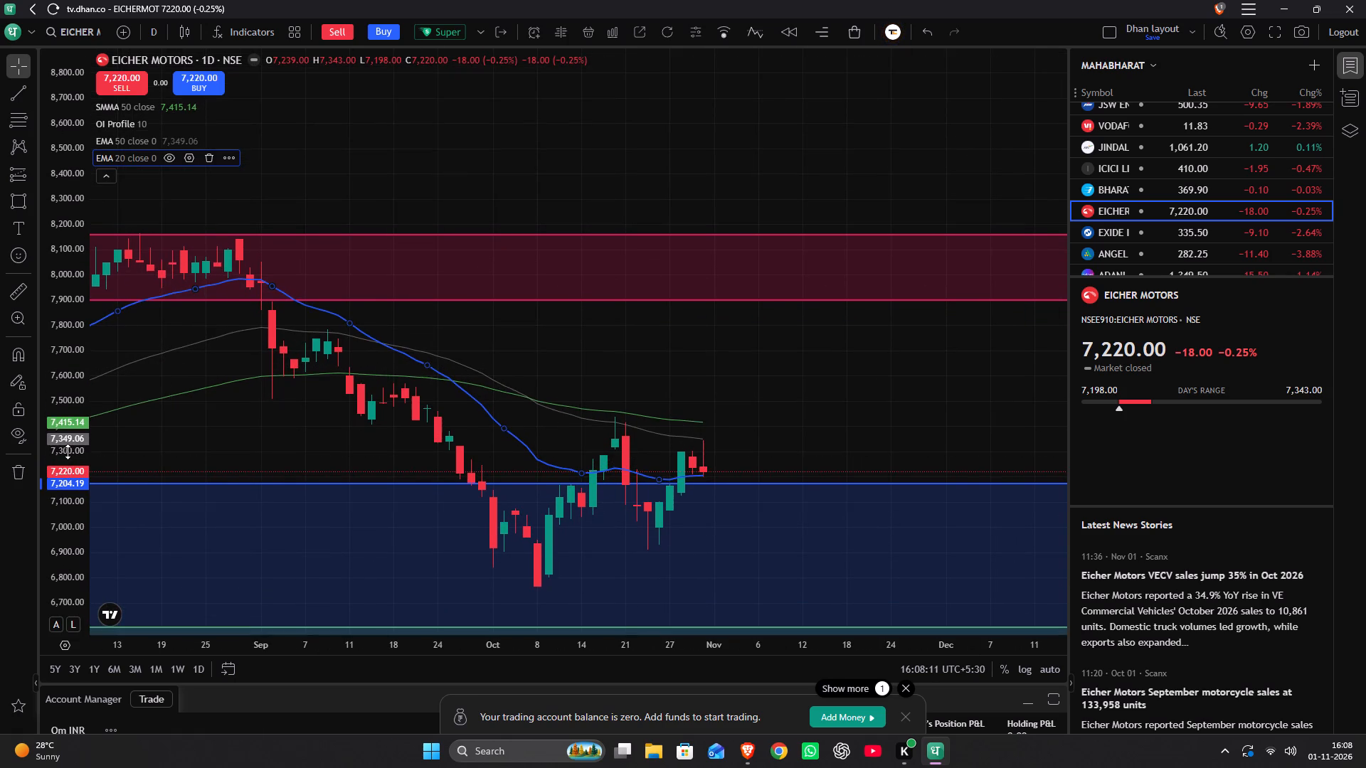
scroll(68, 452, up, 2)
drag(267, 437, 185, 363)
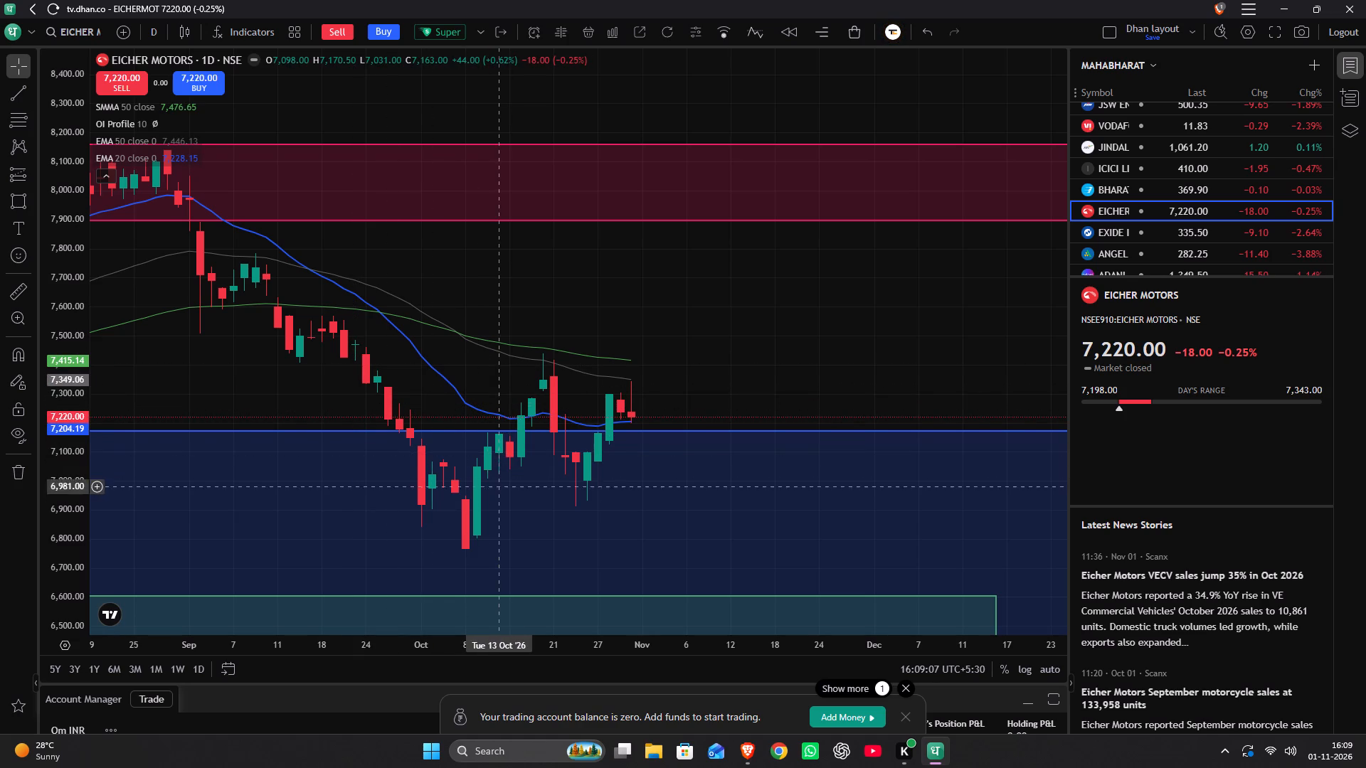
drag(492, 519, 515, 435)
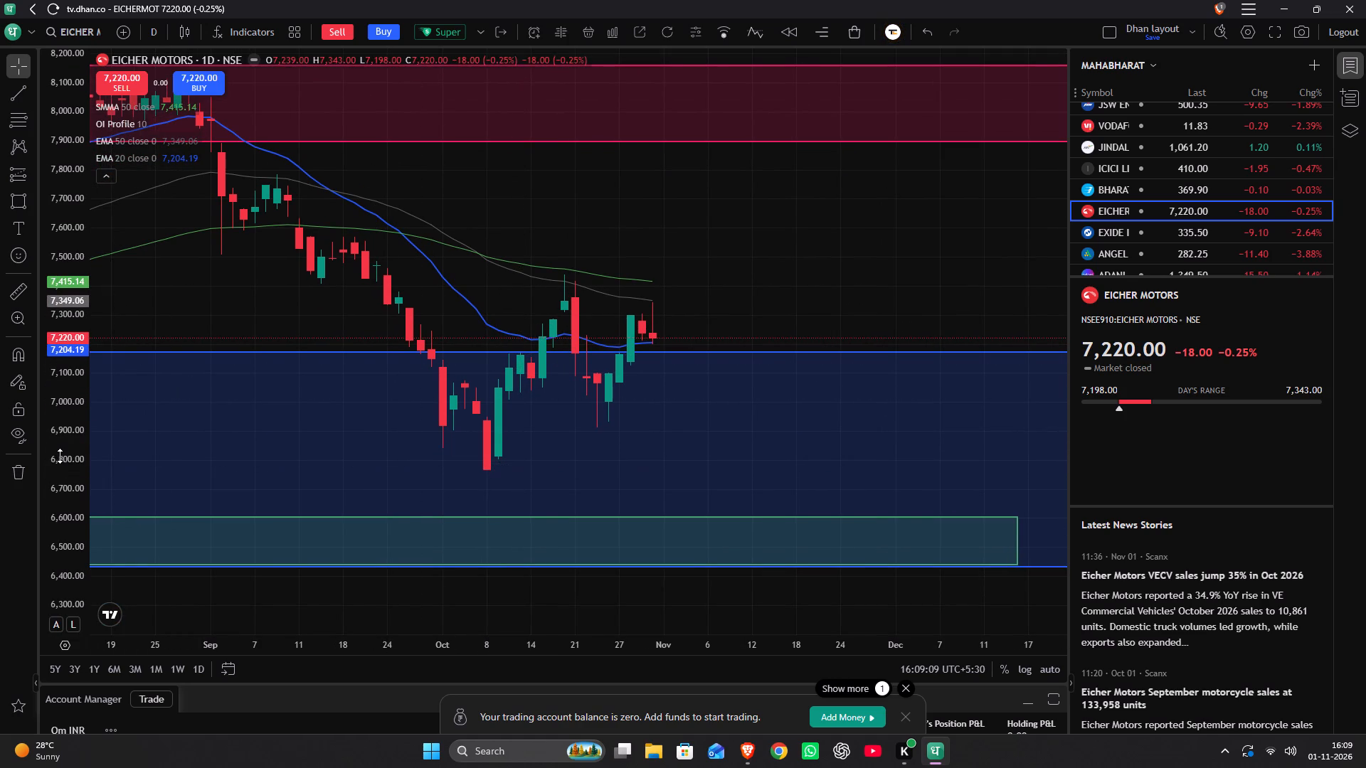
scroll(60, 454, up, 13)
drag(272, 440, 376, 436)
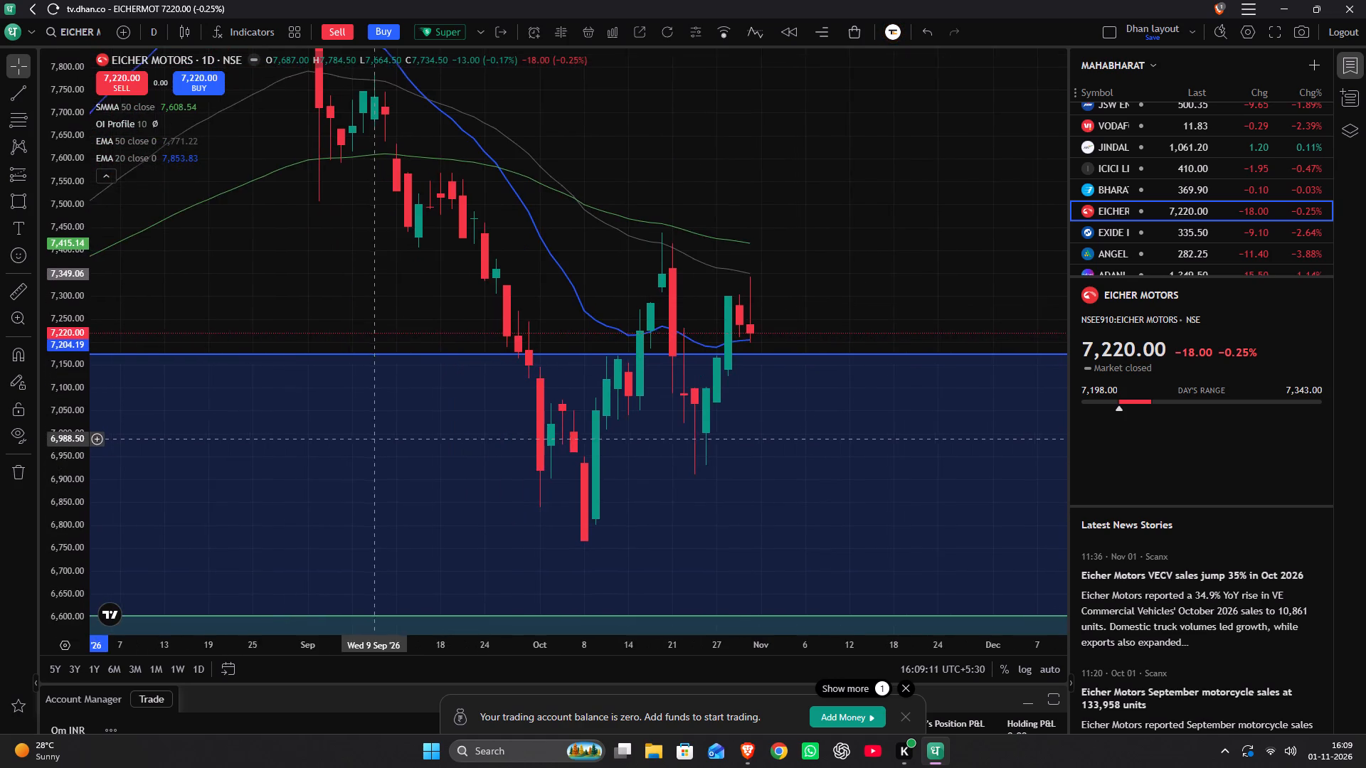
drag(376, 436, 319, 394)
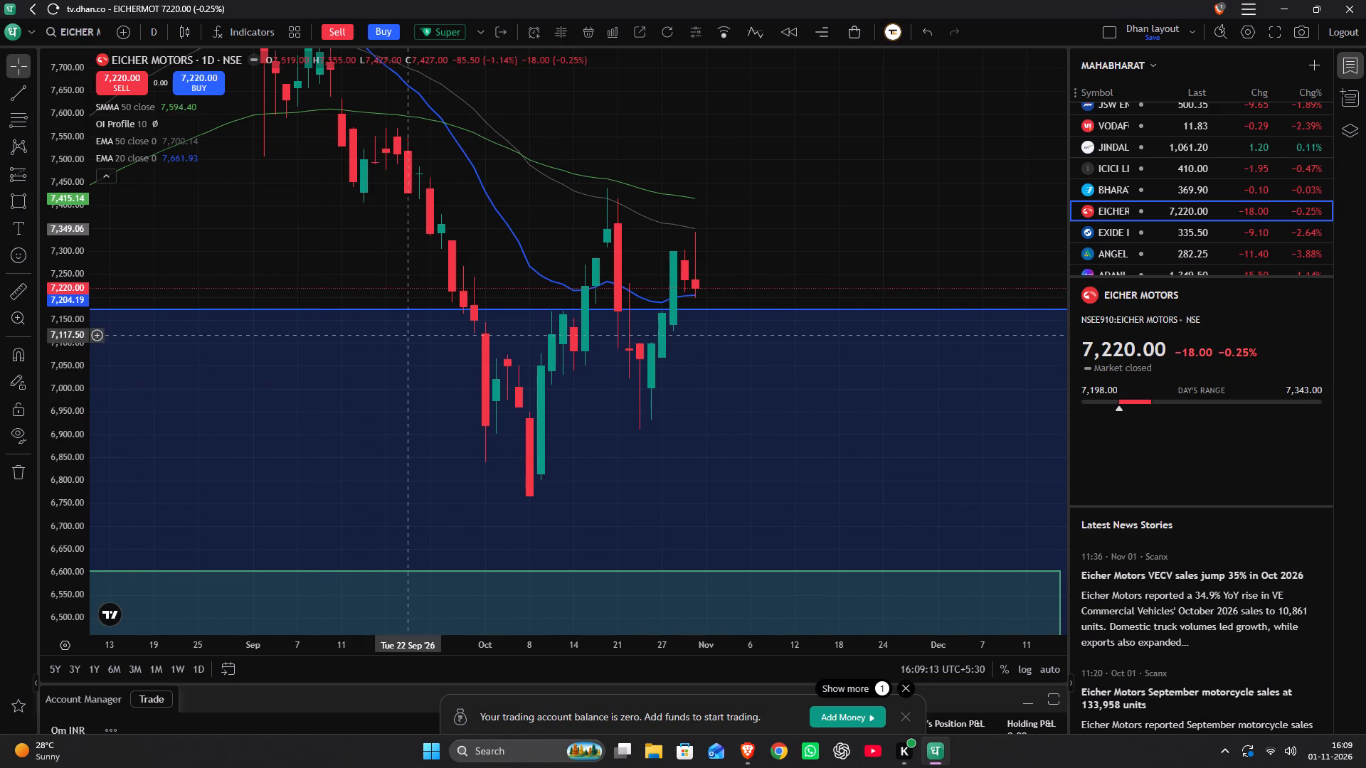
Place a long position drawing from 19 October 2026 inside the monthly demand zone, with its entry at about 6,819.50.
click(14, 173)
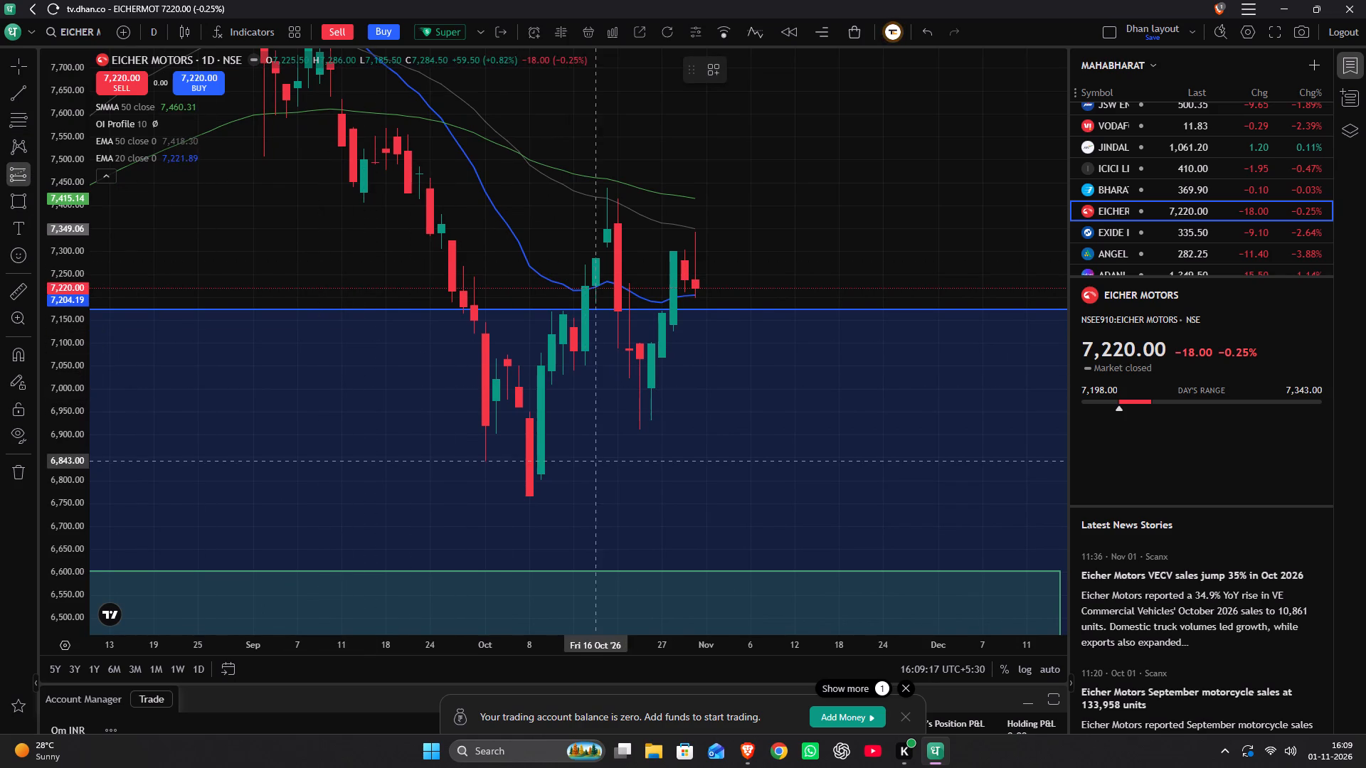
click(611, 472)
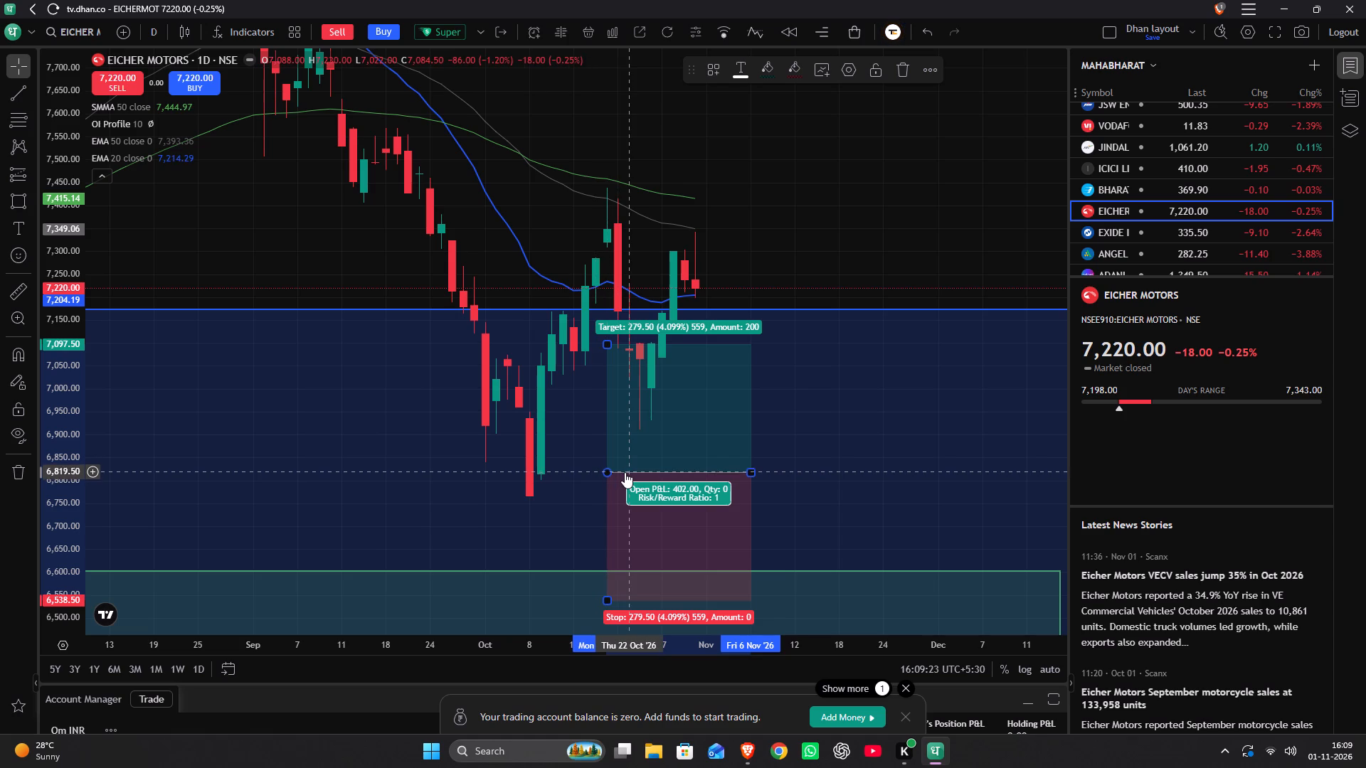
drag(625, 472, 631, 471)
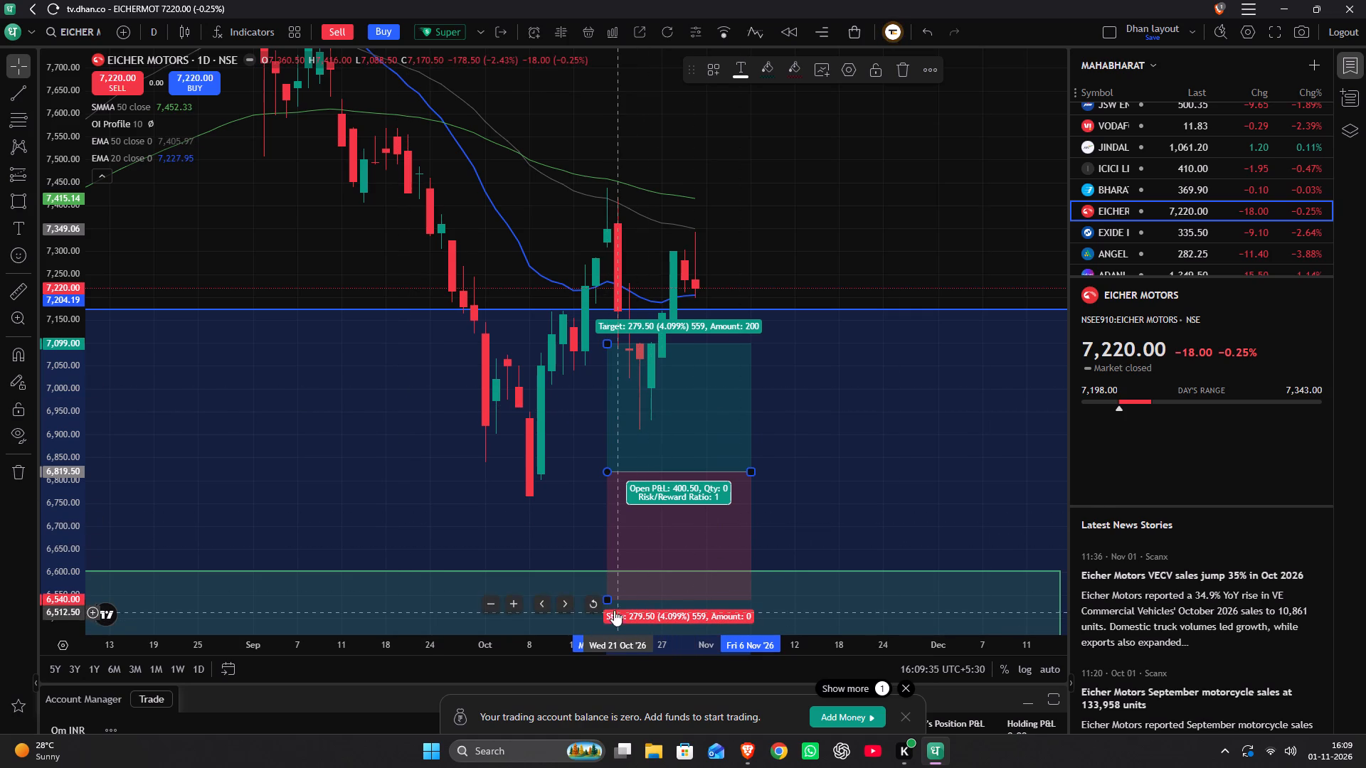
Raise the long position's stop level to about 6,734, just below the October swing low.
drag(610, 597, 642, 535)
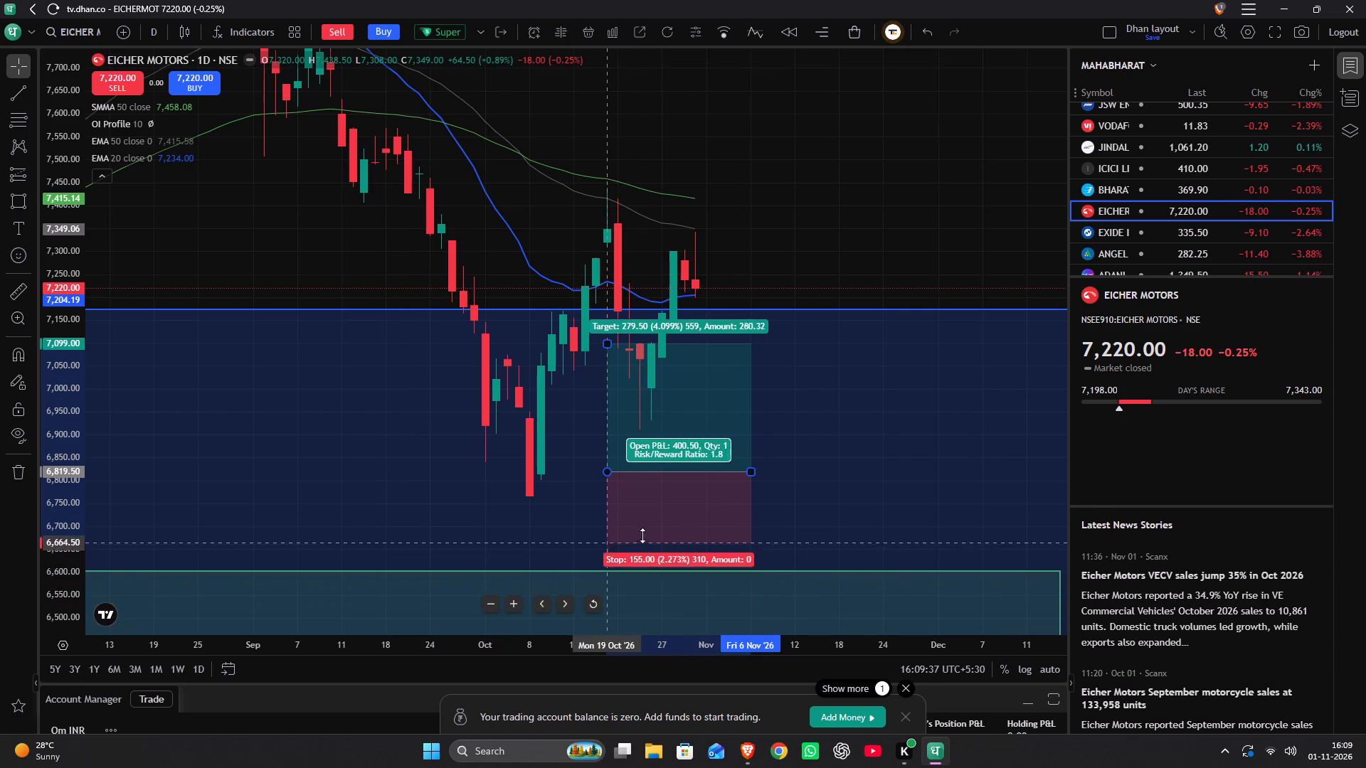
drag(642, 535, 658, 513)
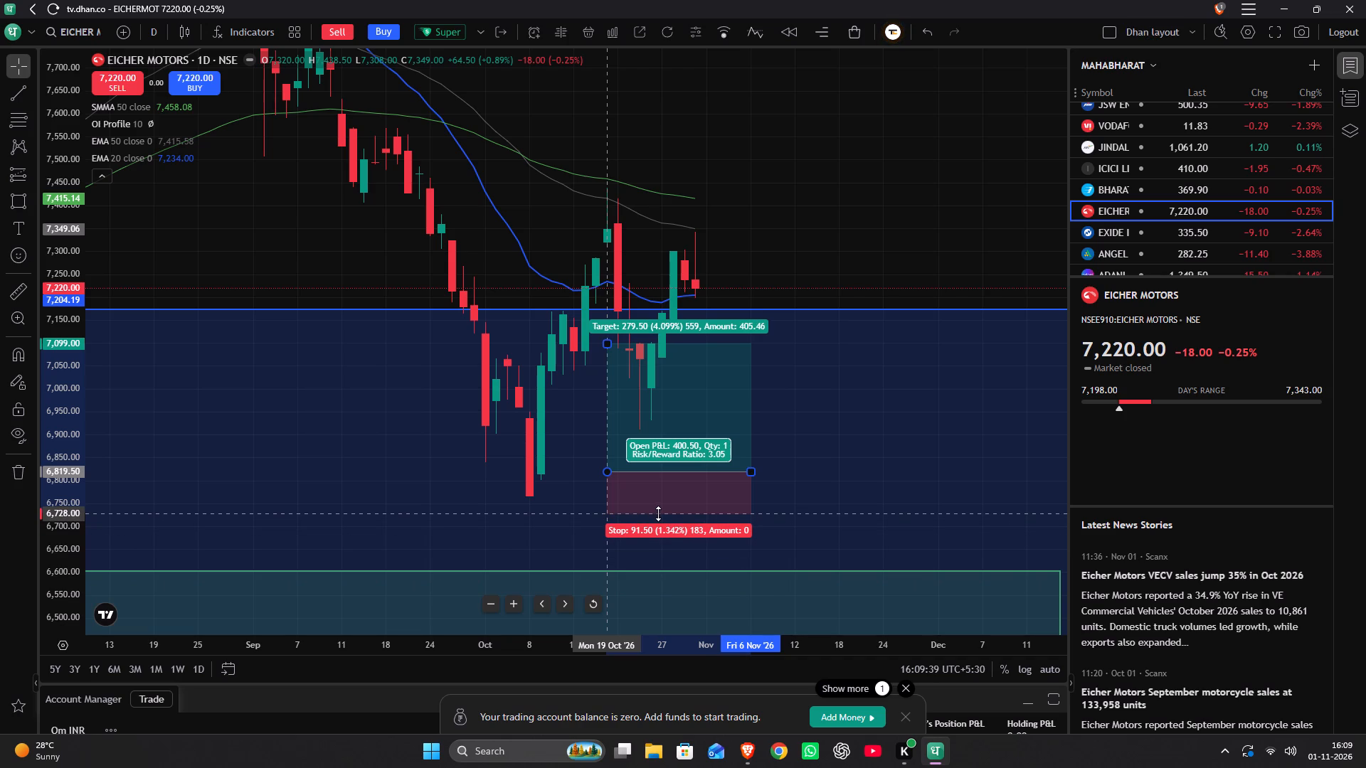
drag(658, 513, 660, 509)
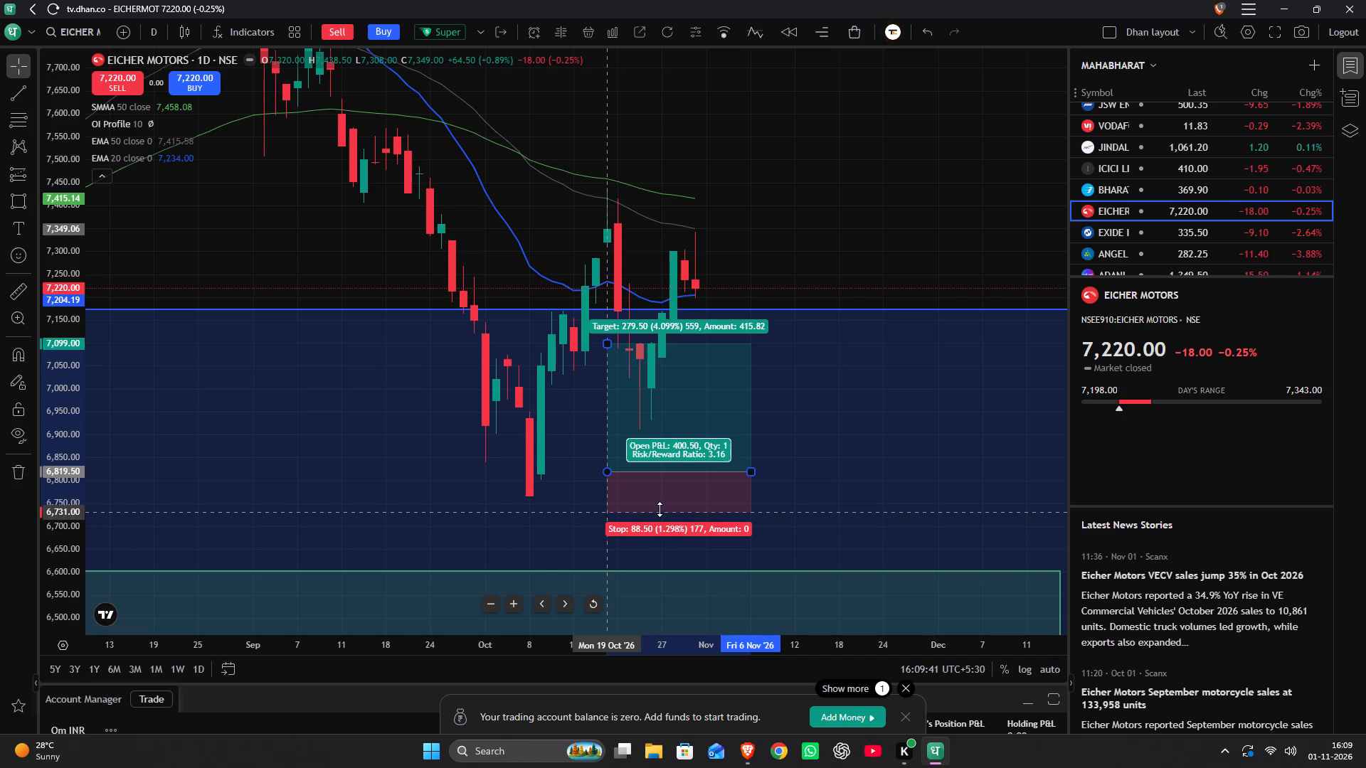
drag(660, 509, 660, 511)
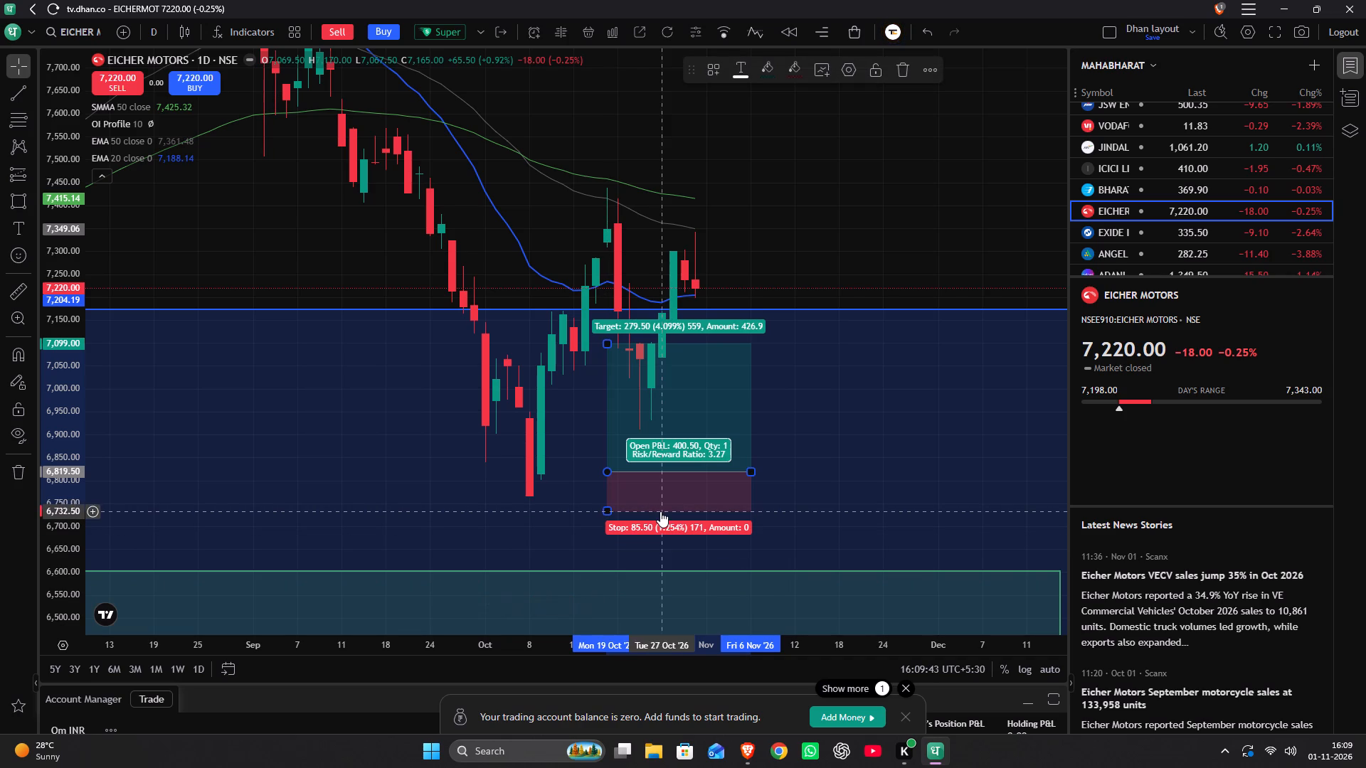
Review the price action up to the supply zone and raise the long position's target to about 7,319.
scroll(891, 383, down, 4)
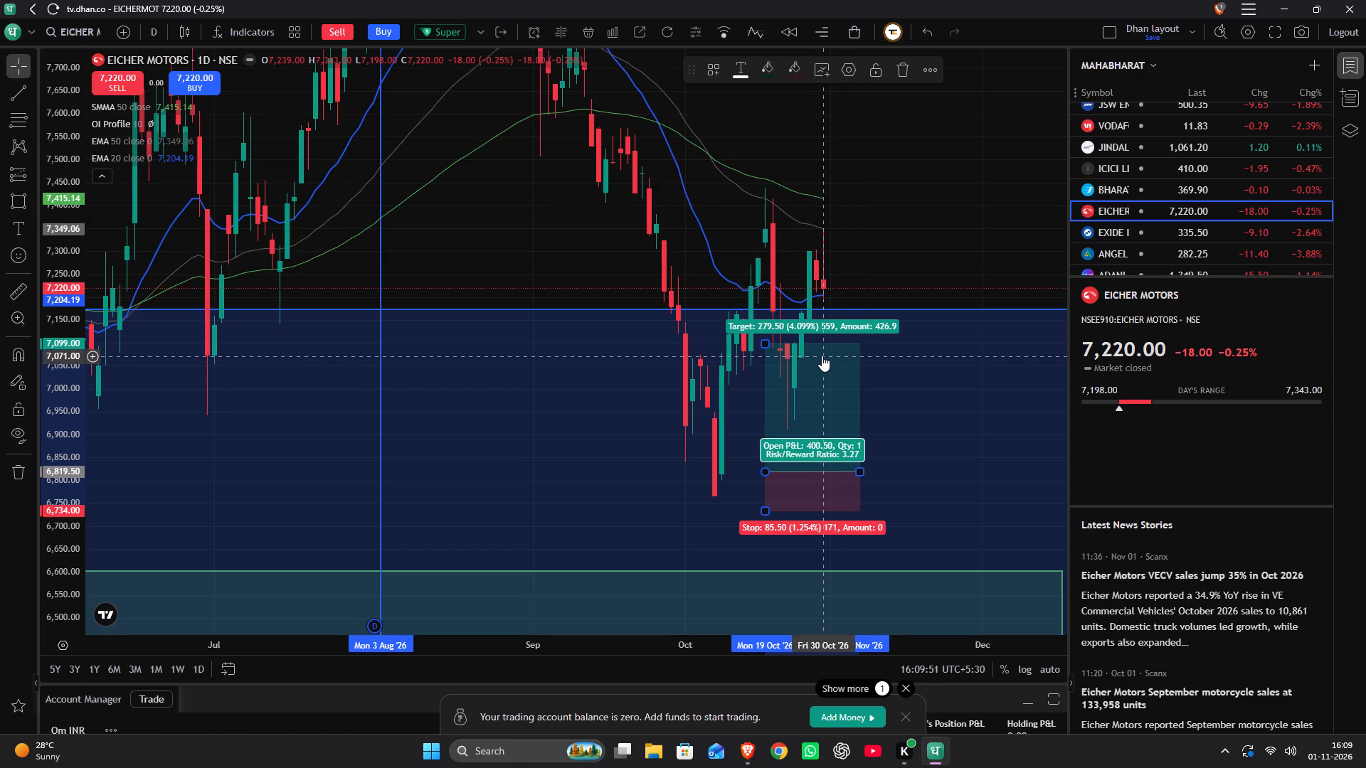
drag(702, 237, 678, 386)
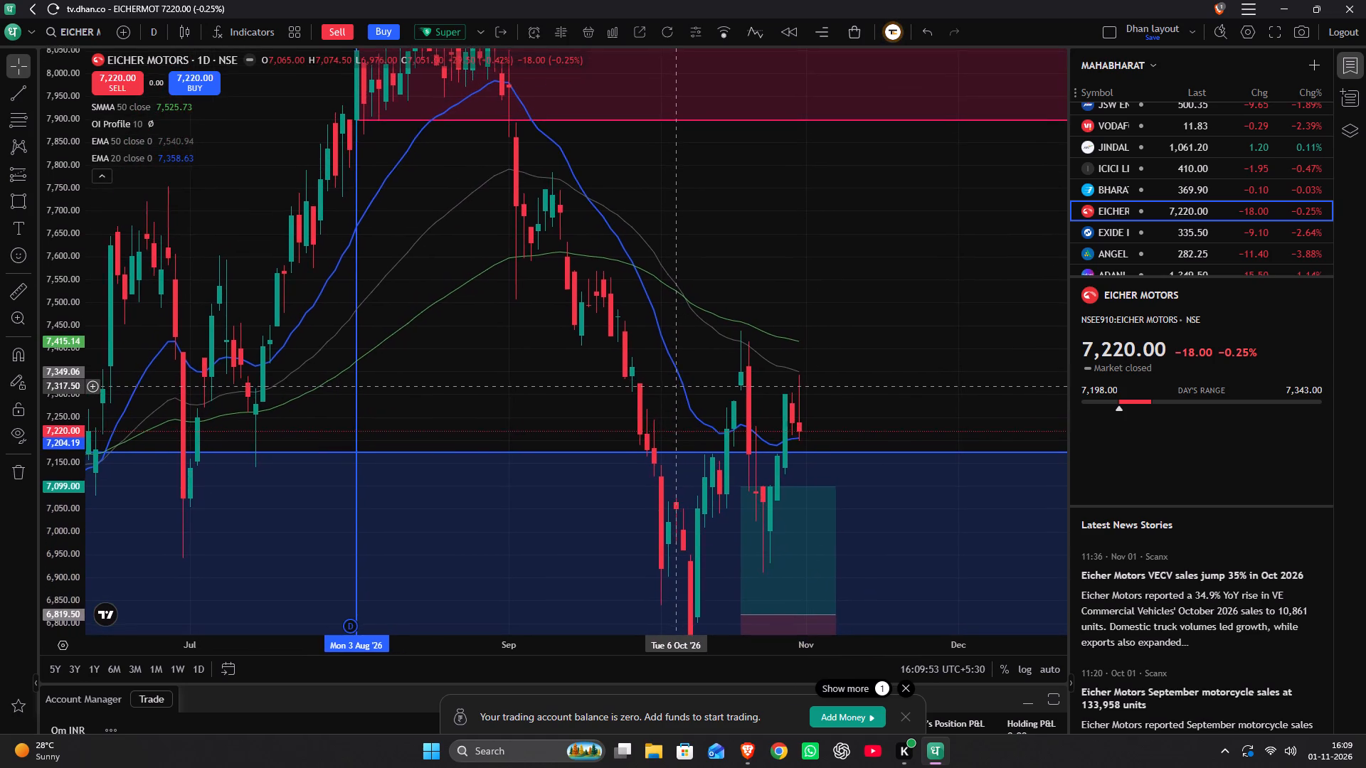
drag(678, 386, 752, 387)
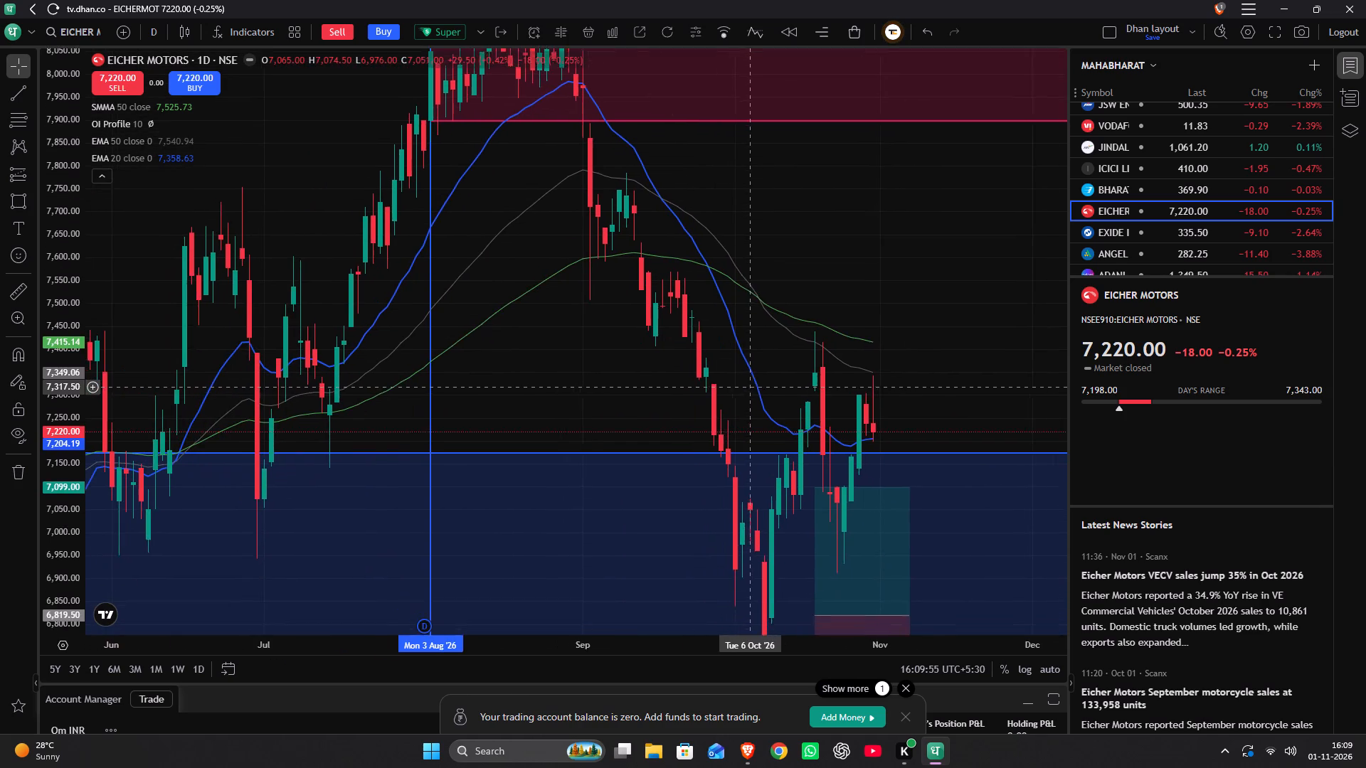
drag(752, 387, 688, 425)
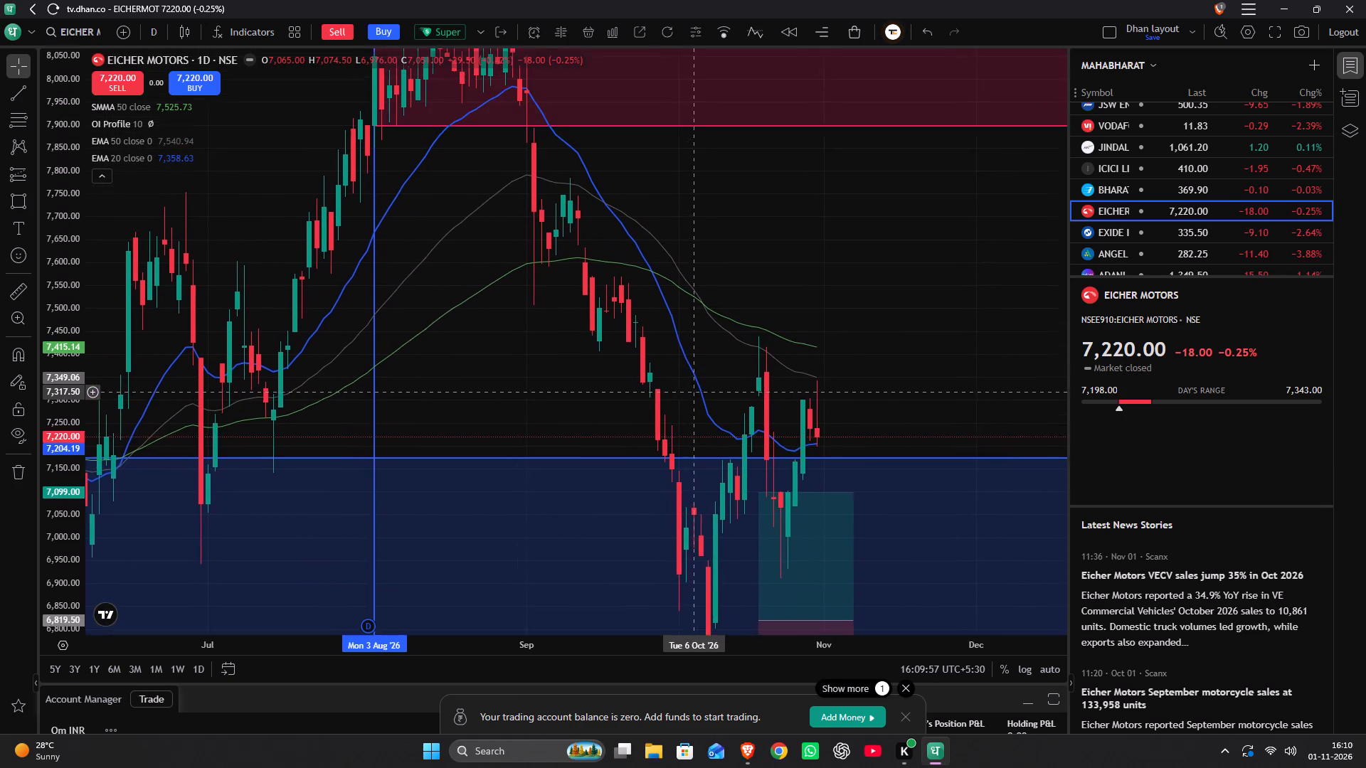
drag(688, 425, 670, 470)
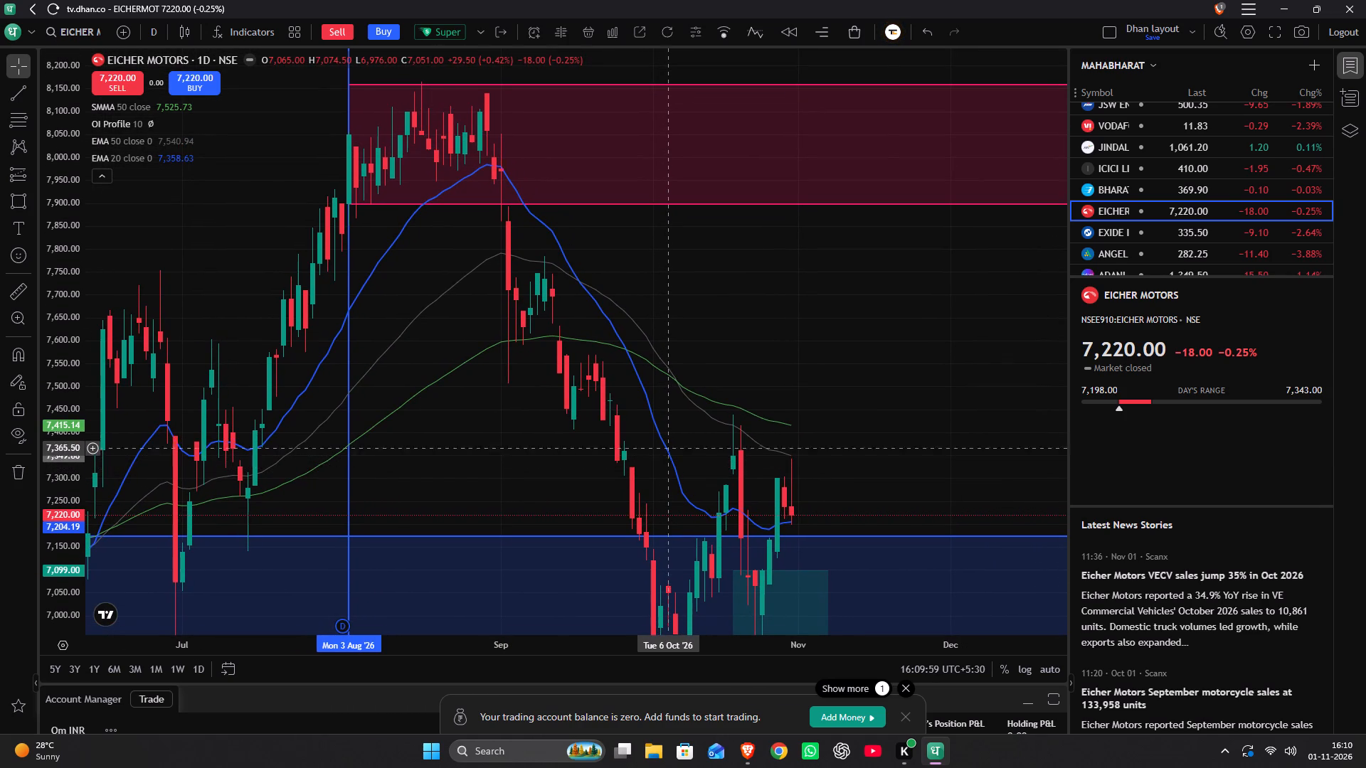
drag(774, 331, 623, 313)
drag(615, 459, 596, 398)
drag(621, 434, 623, 390)
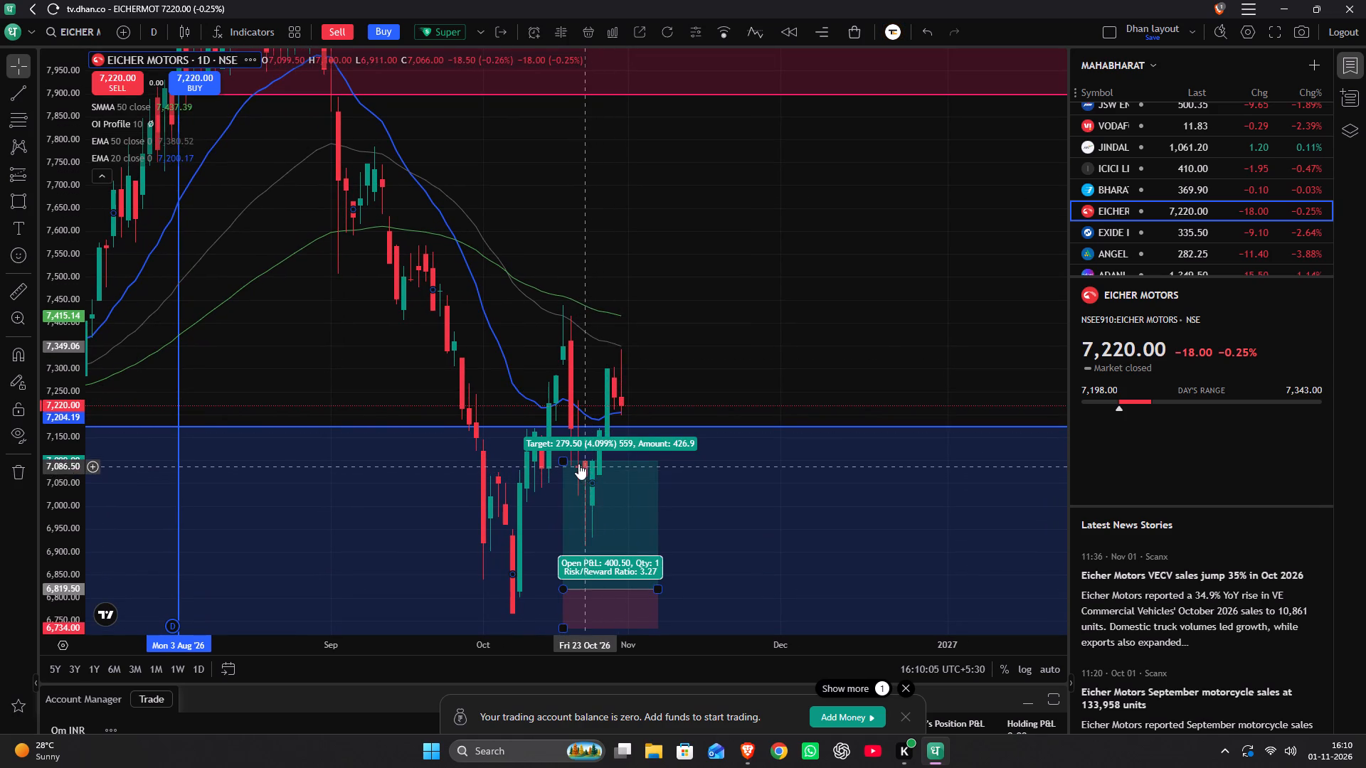
drag(565, 459, 600, 411)
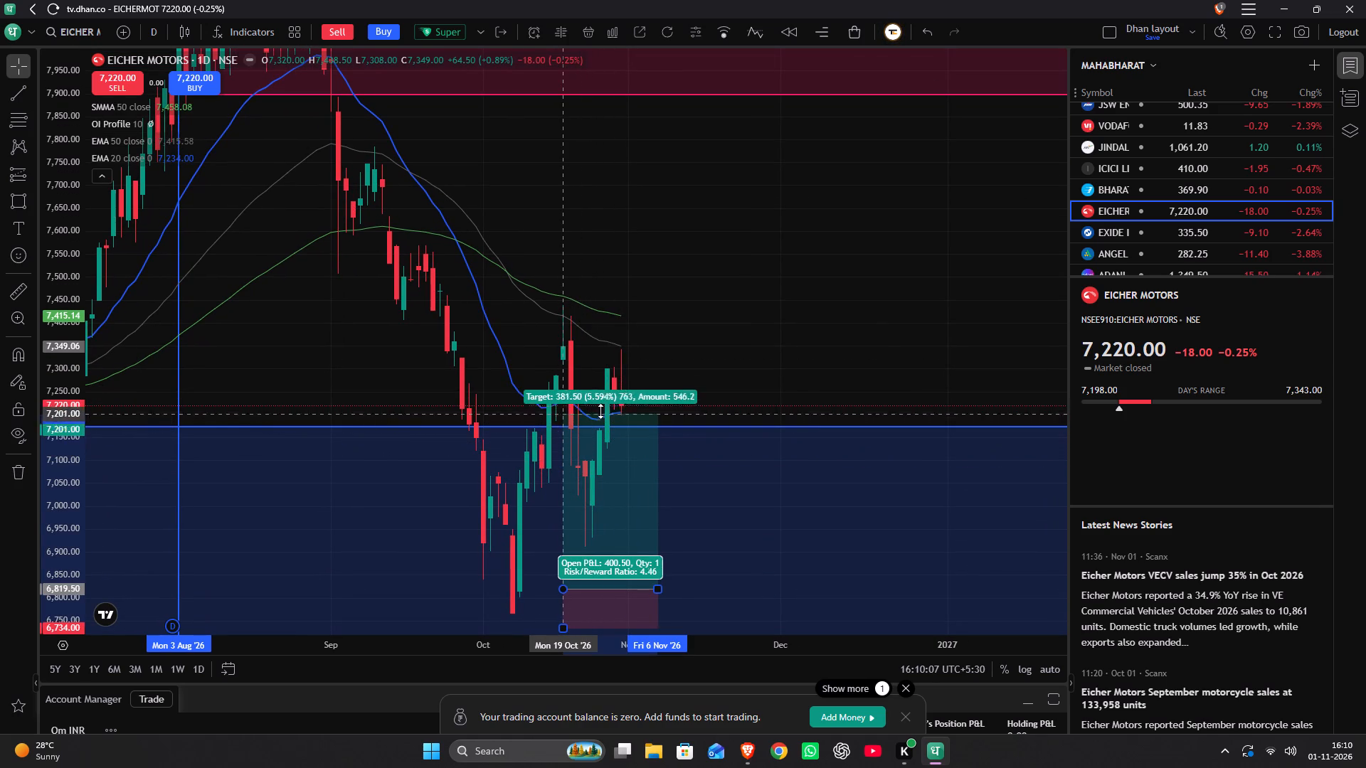
drag(600, 411, 660, 361)
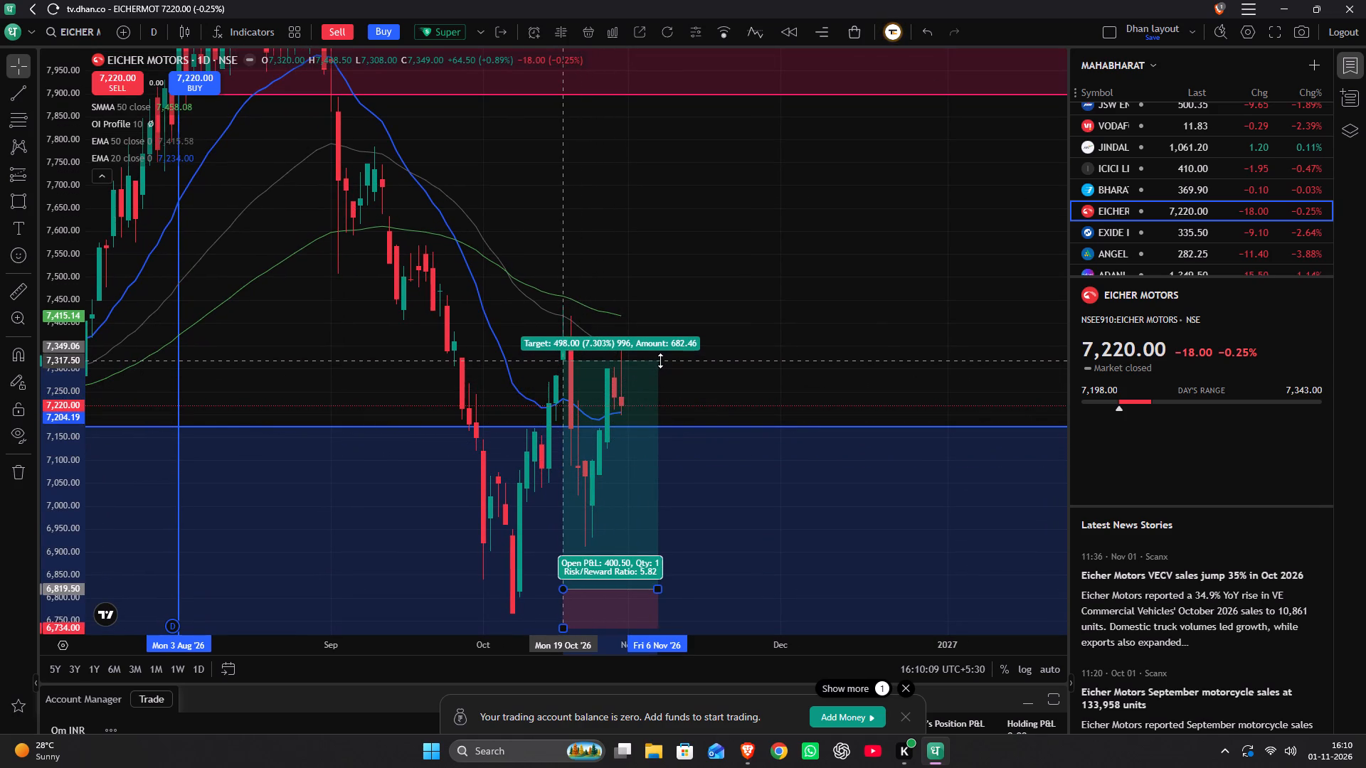
drag(660, 361, 661, 360)
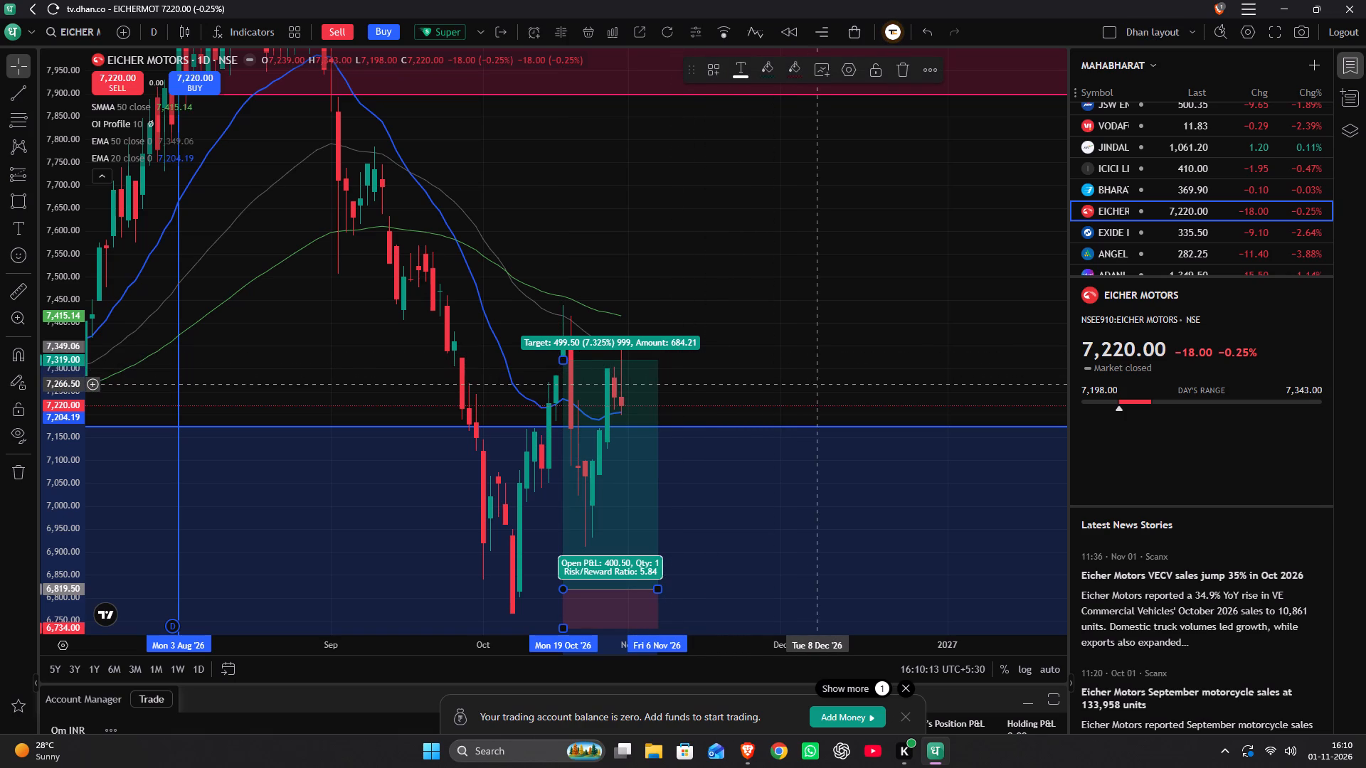
click(563, 243)
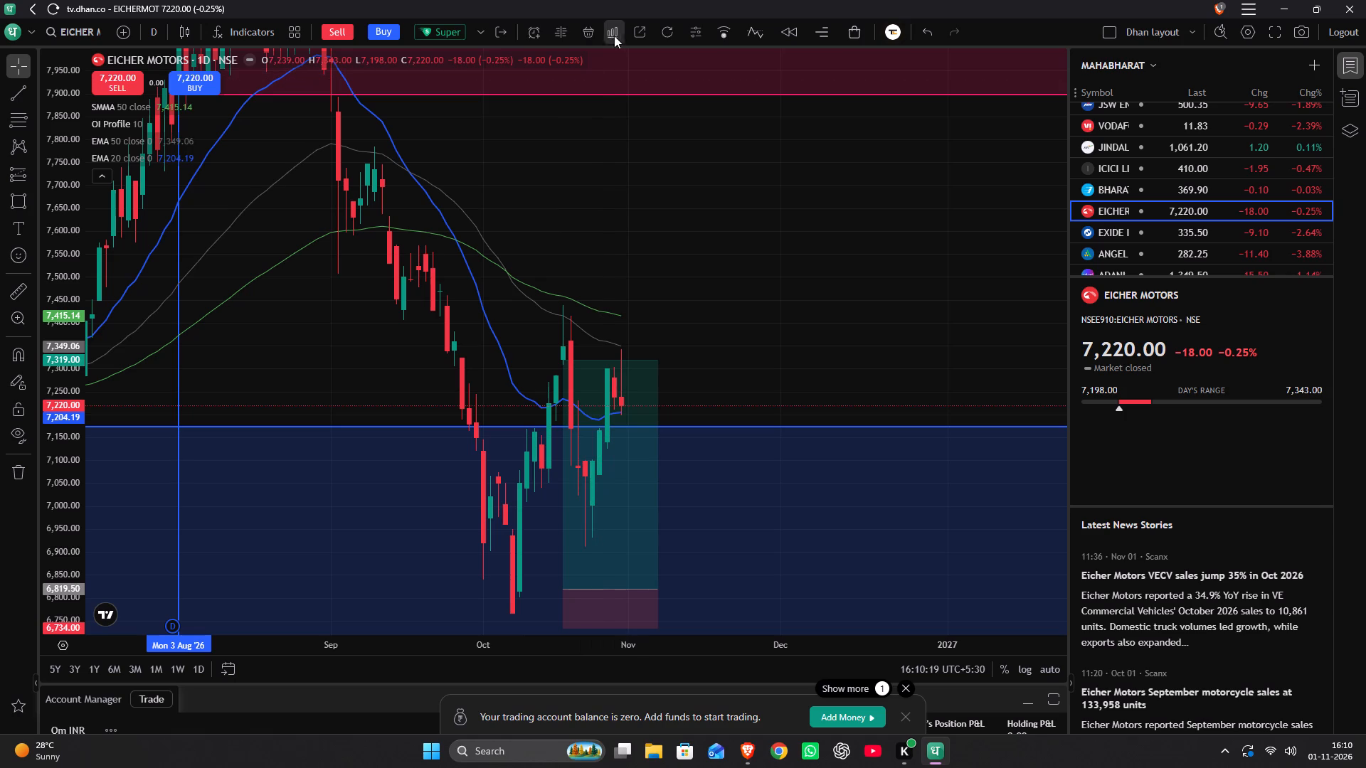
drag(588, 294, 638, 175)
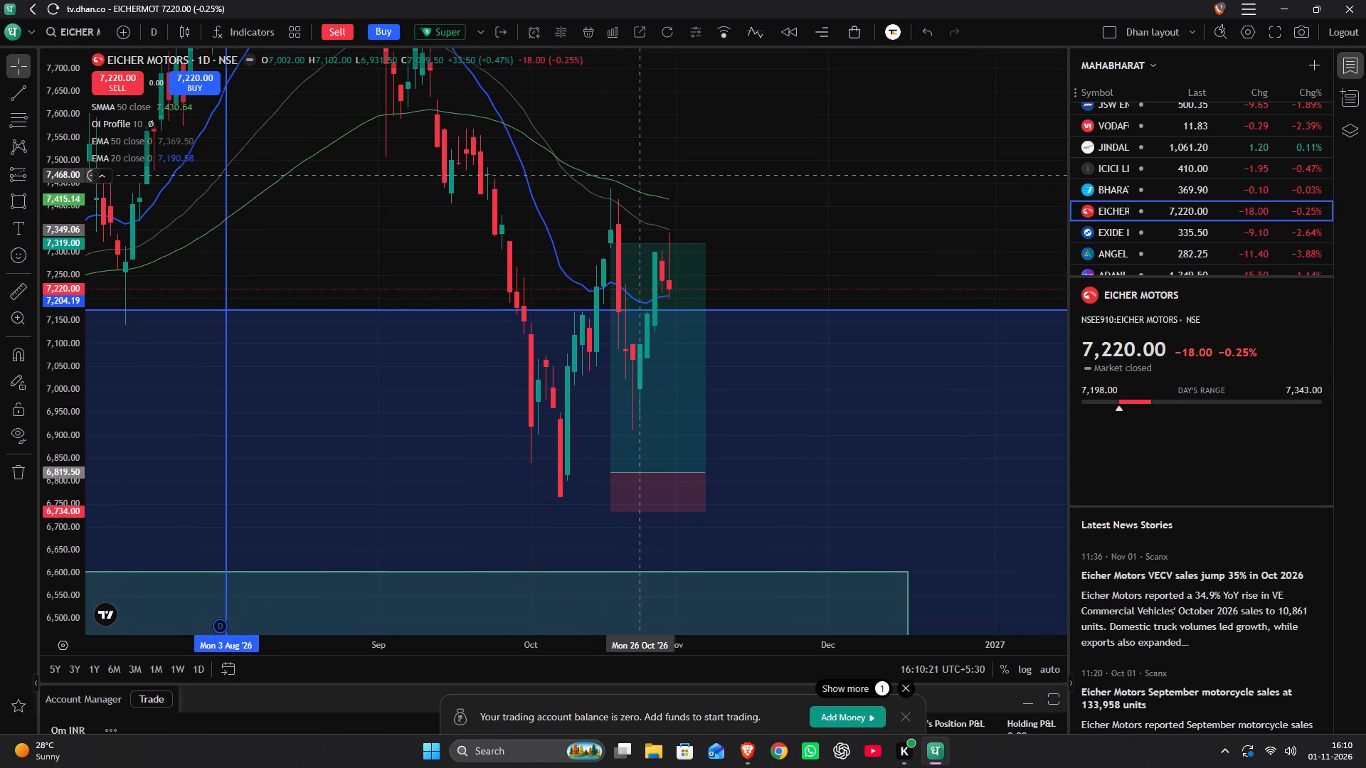
In the Calculator app, work out the Eicher Motors risk per share as entry 6819 minus stop 6734.
drag(638, 175, 639, 174)
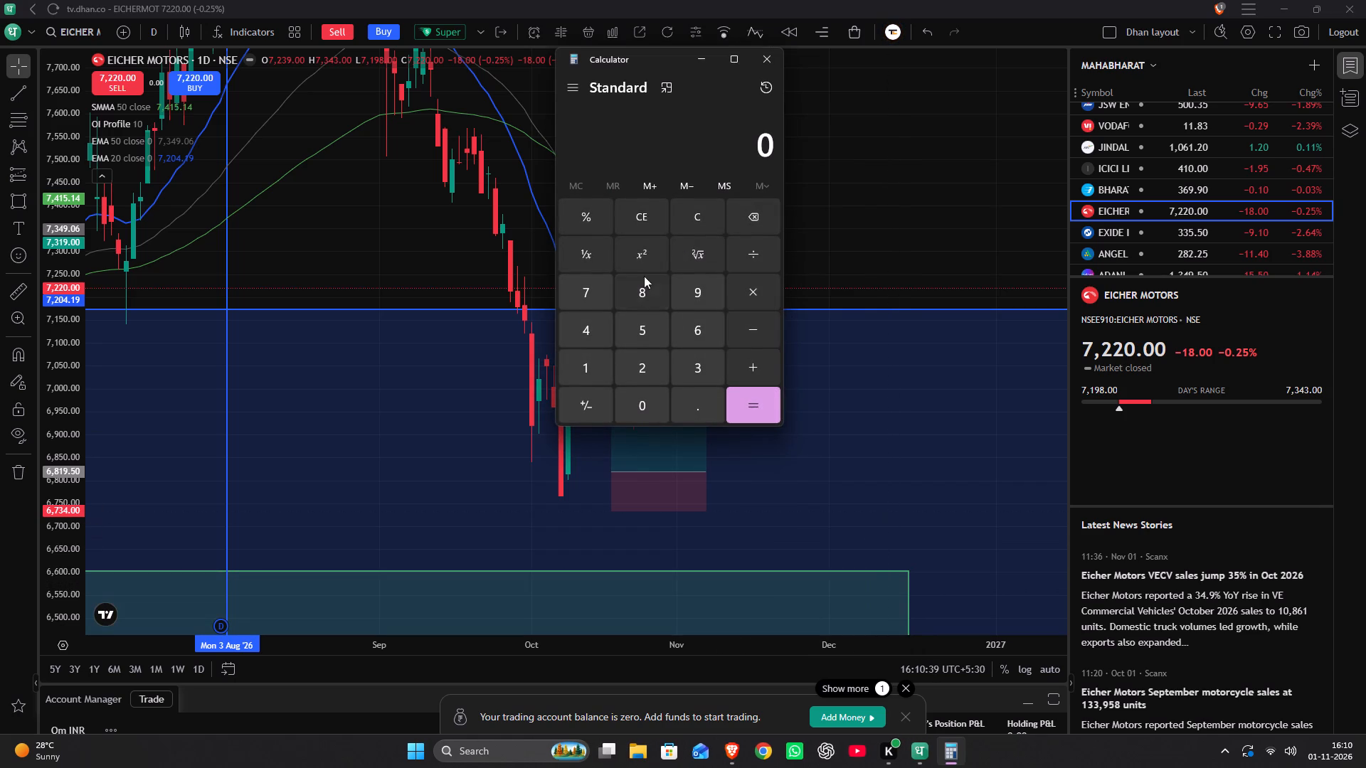
drag(668, 62, 855, 93)
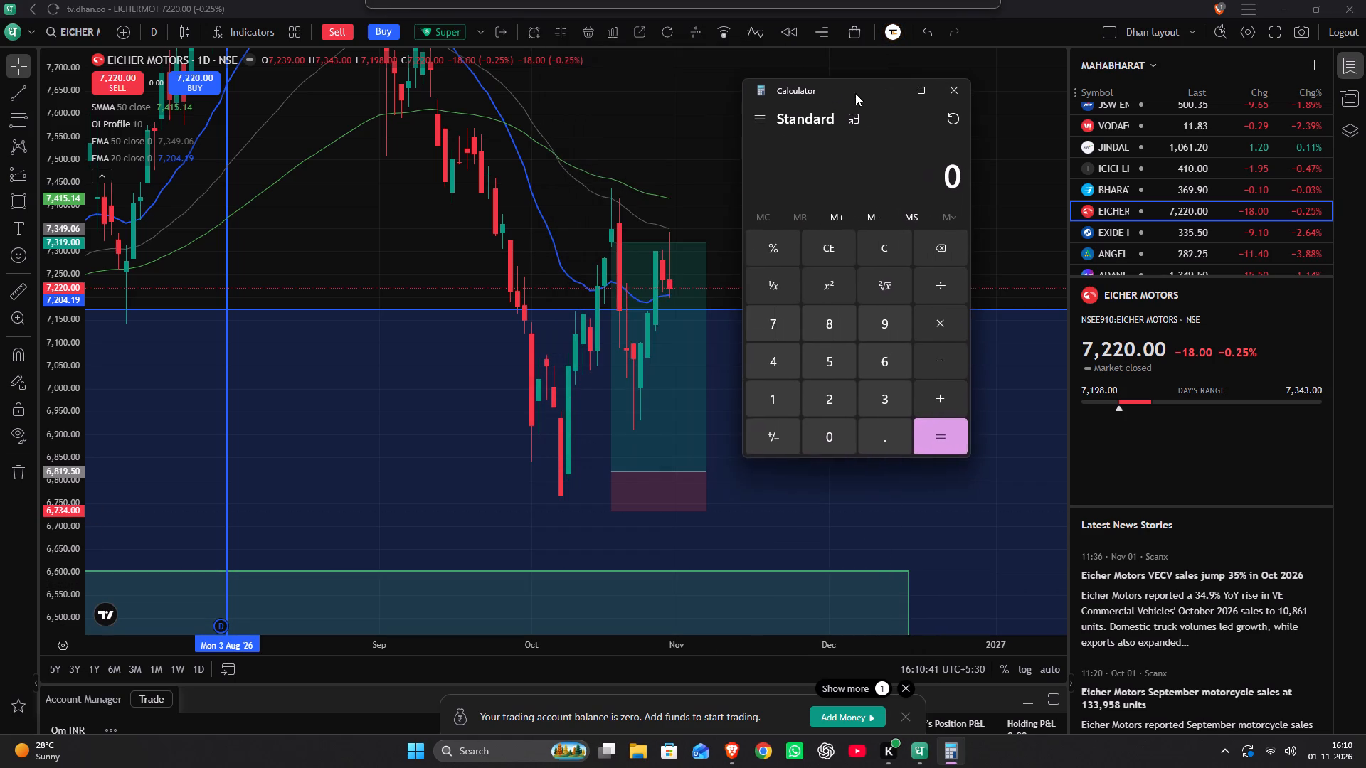
drag(855, 93, 935, 63)
click(968, 330)
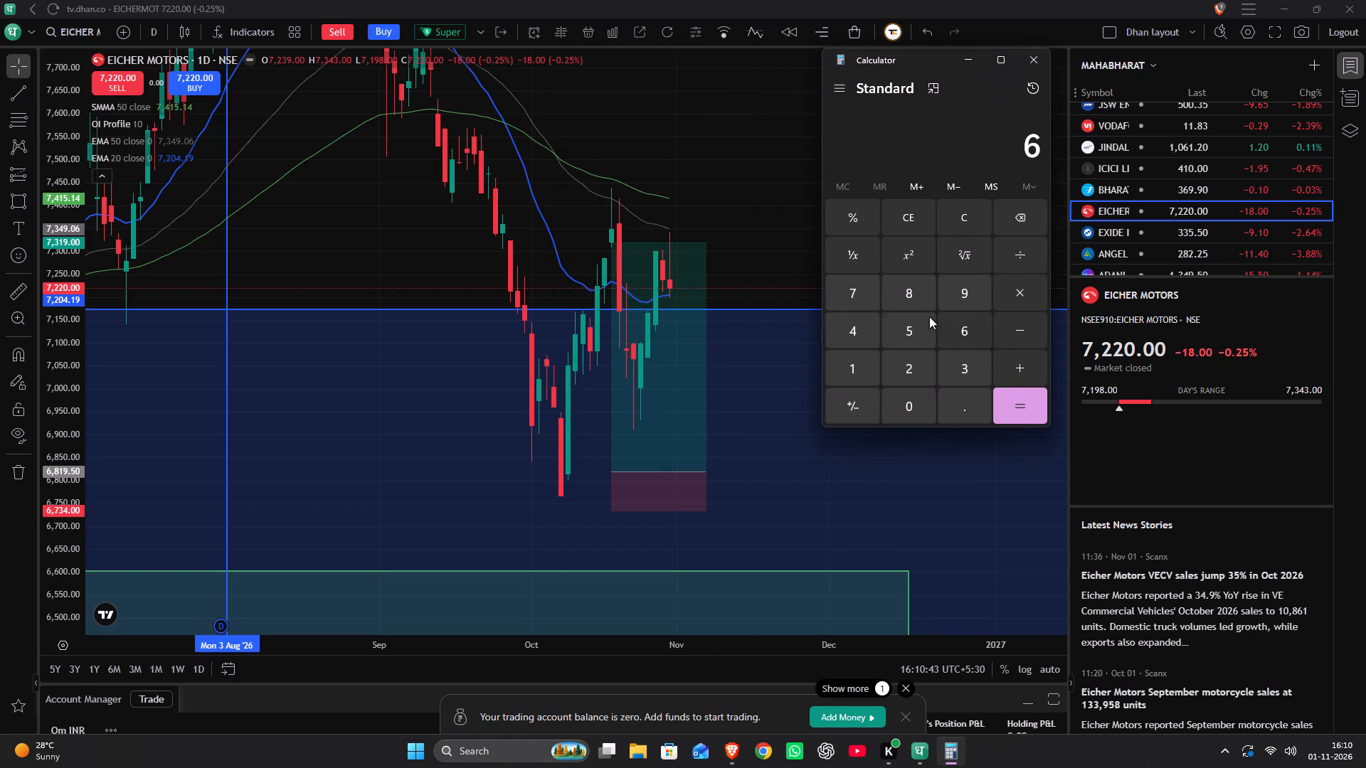
click(927, 294)
click(857, 367)
click(953, 295)
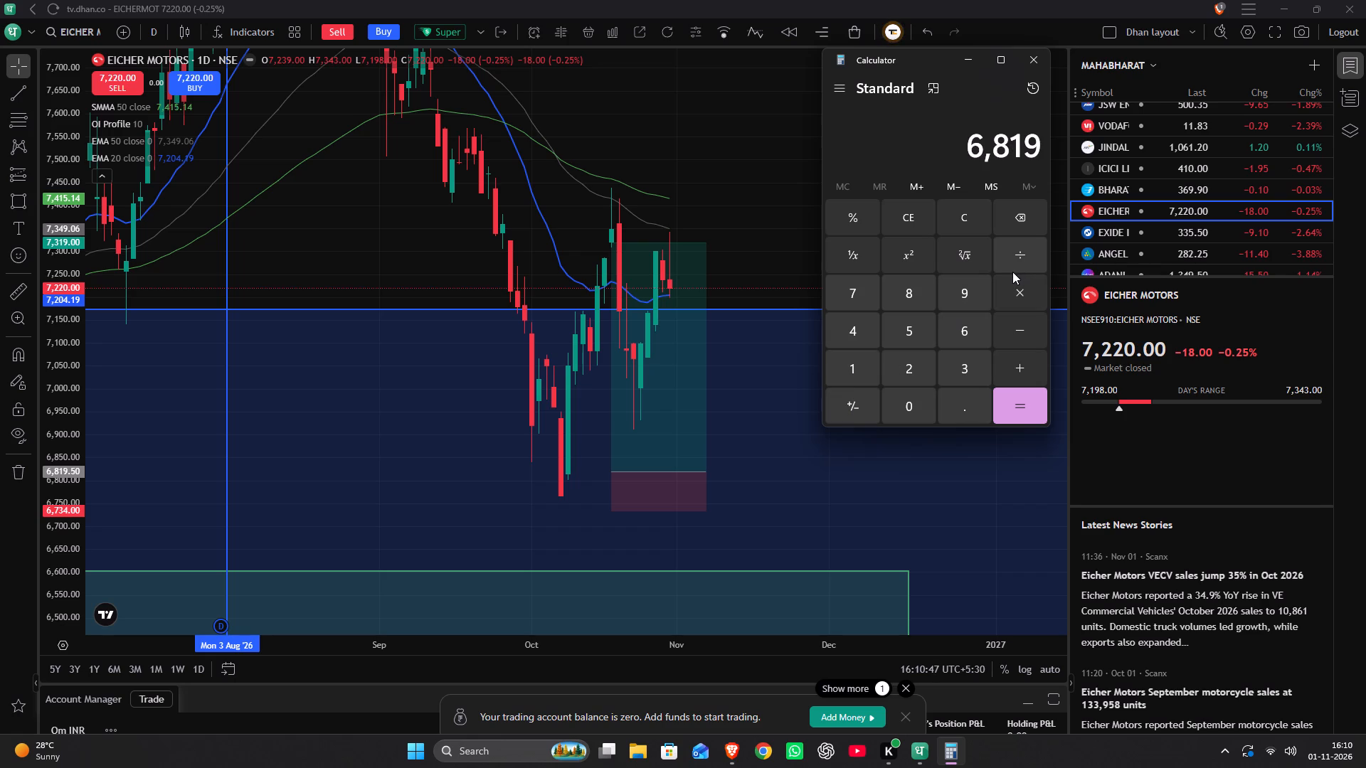
click(1020, 322)
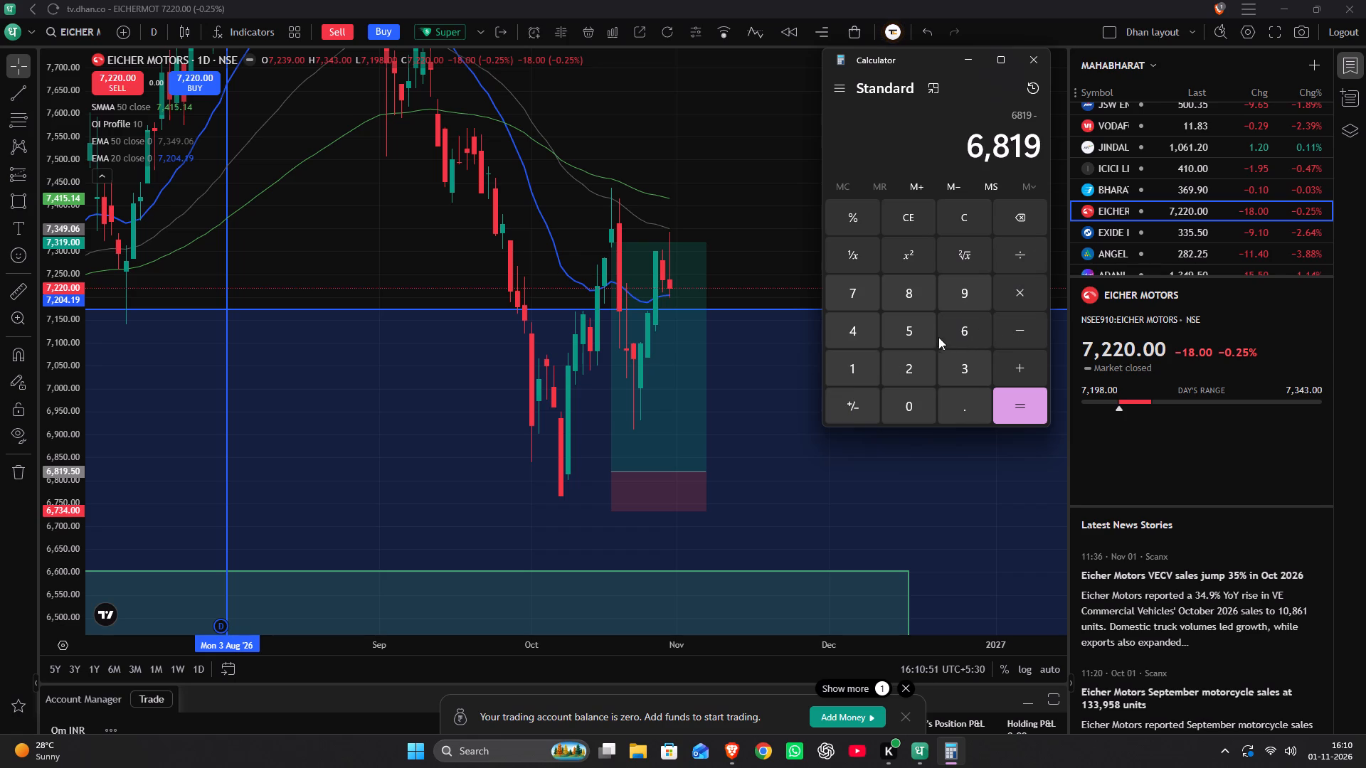
click(941, 327)
click(862, 293)
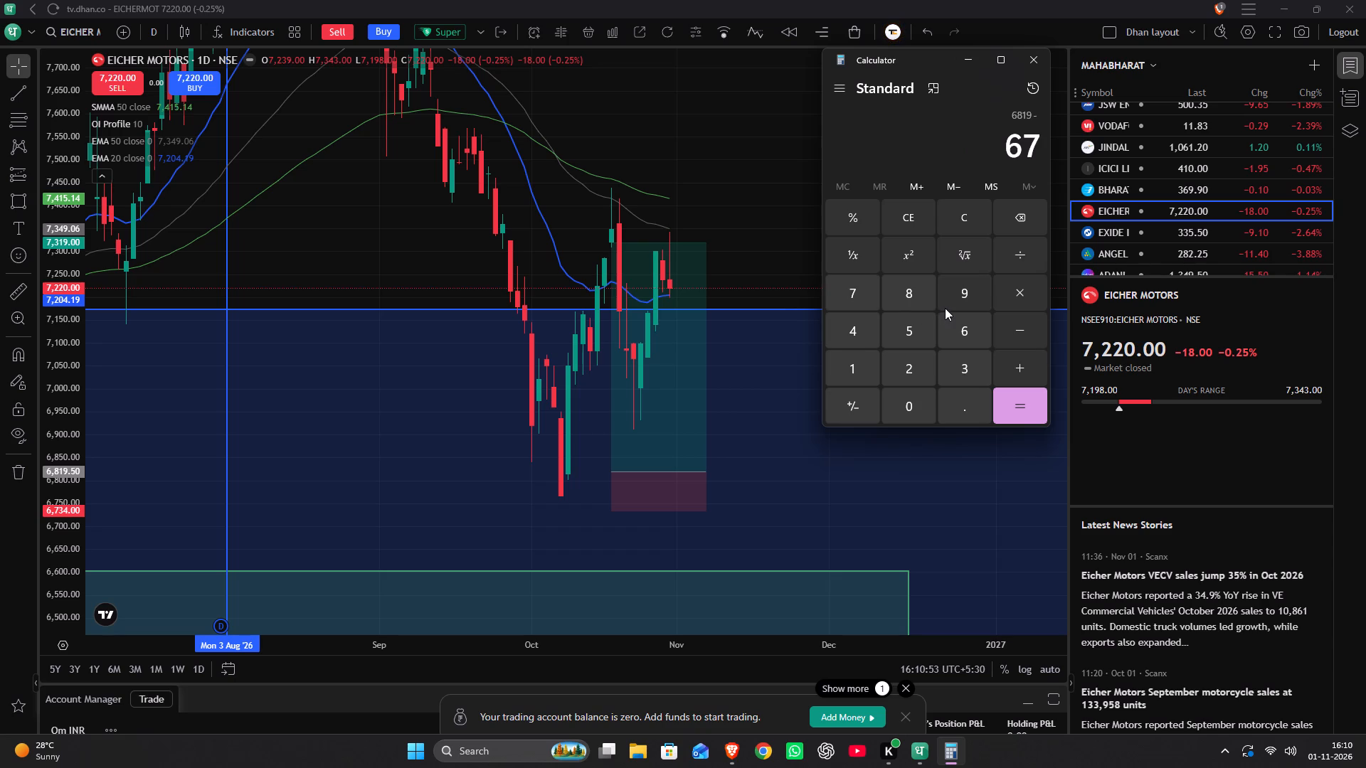
click(973, 368)
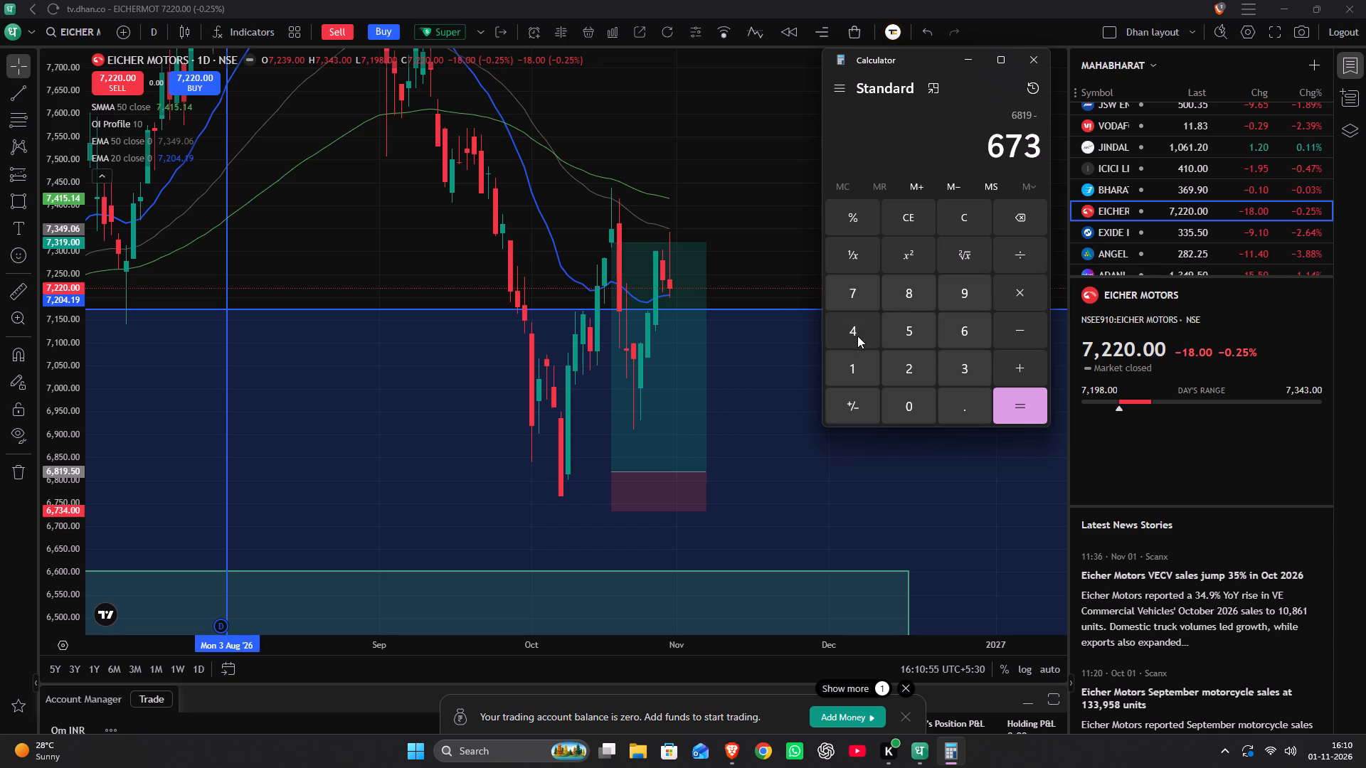
click(857, 334)
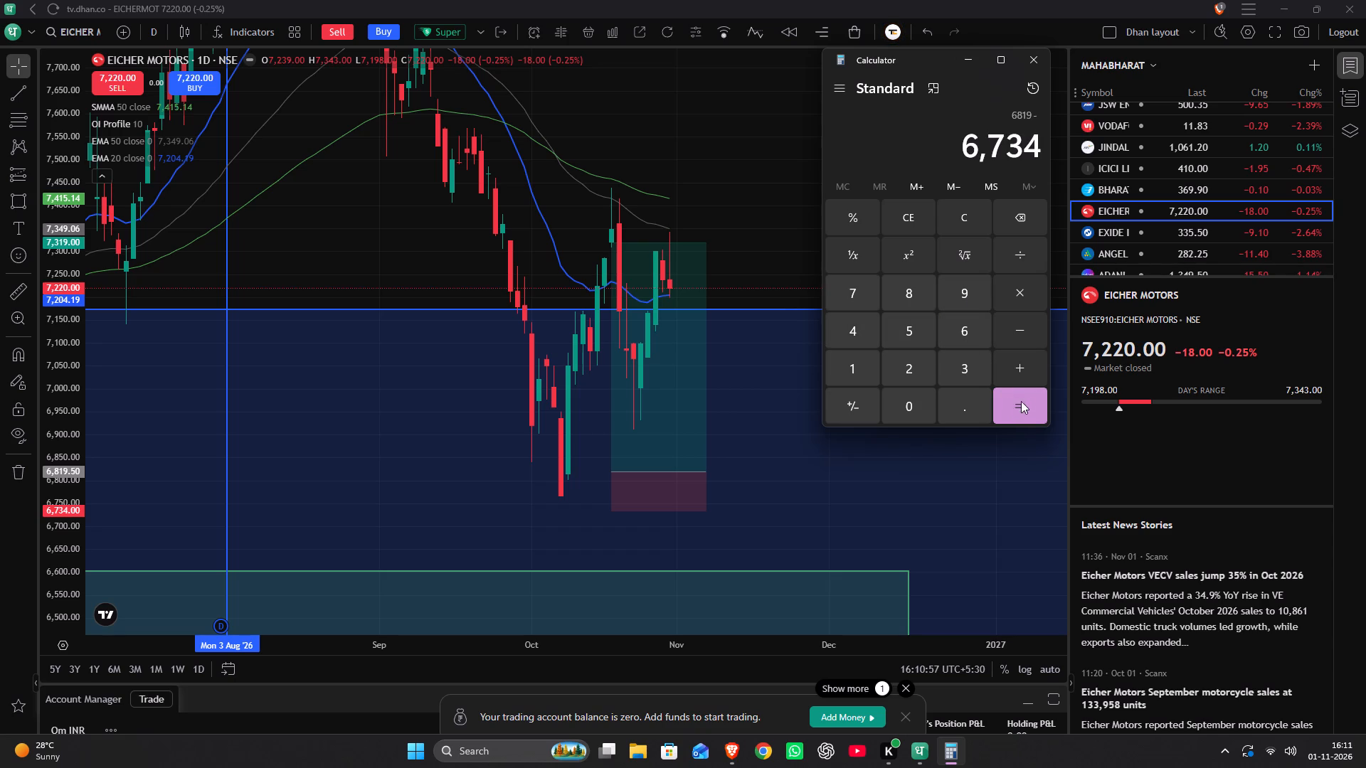
click(1020, 407)
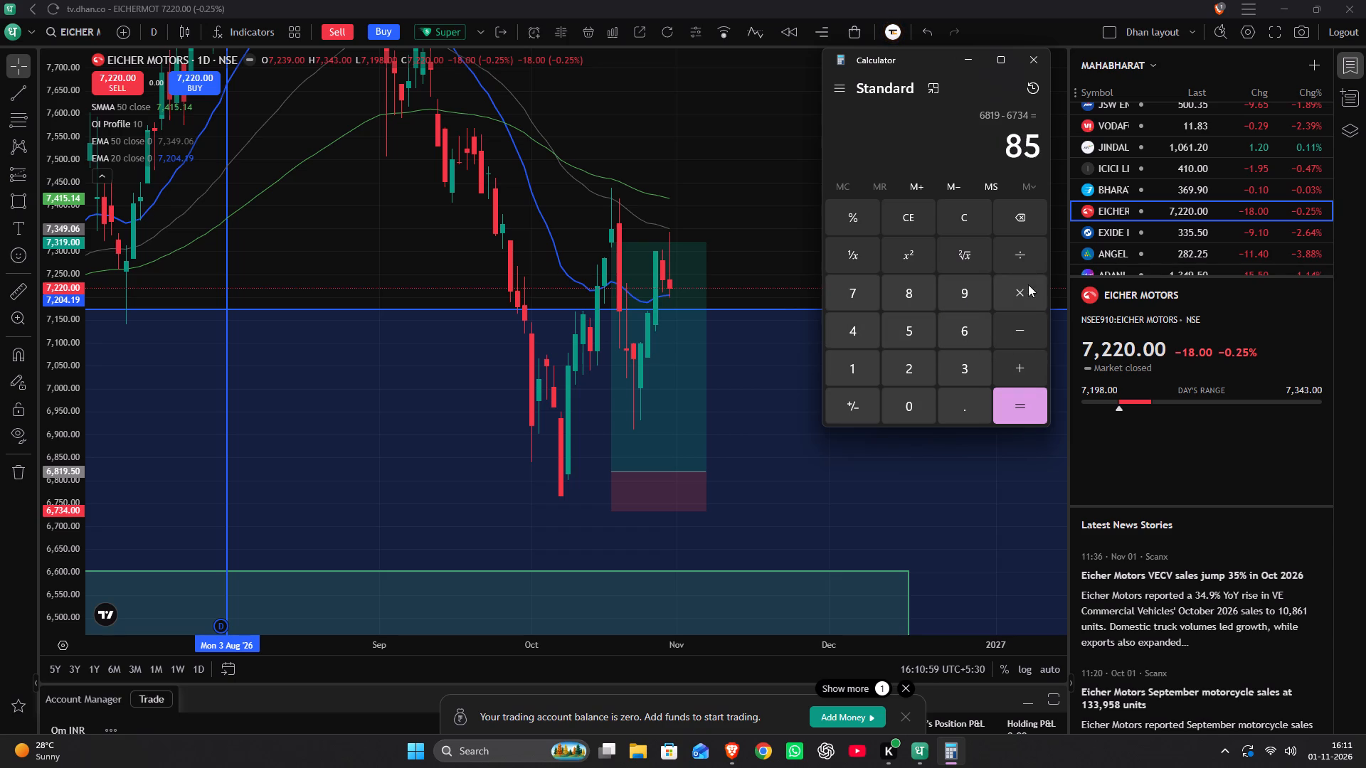
Clear the calculator and divide 100 by the 85-point risk per share.
click(924, 219)
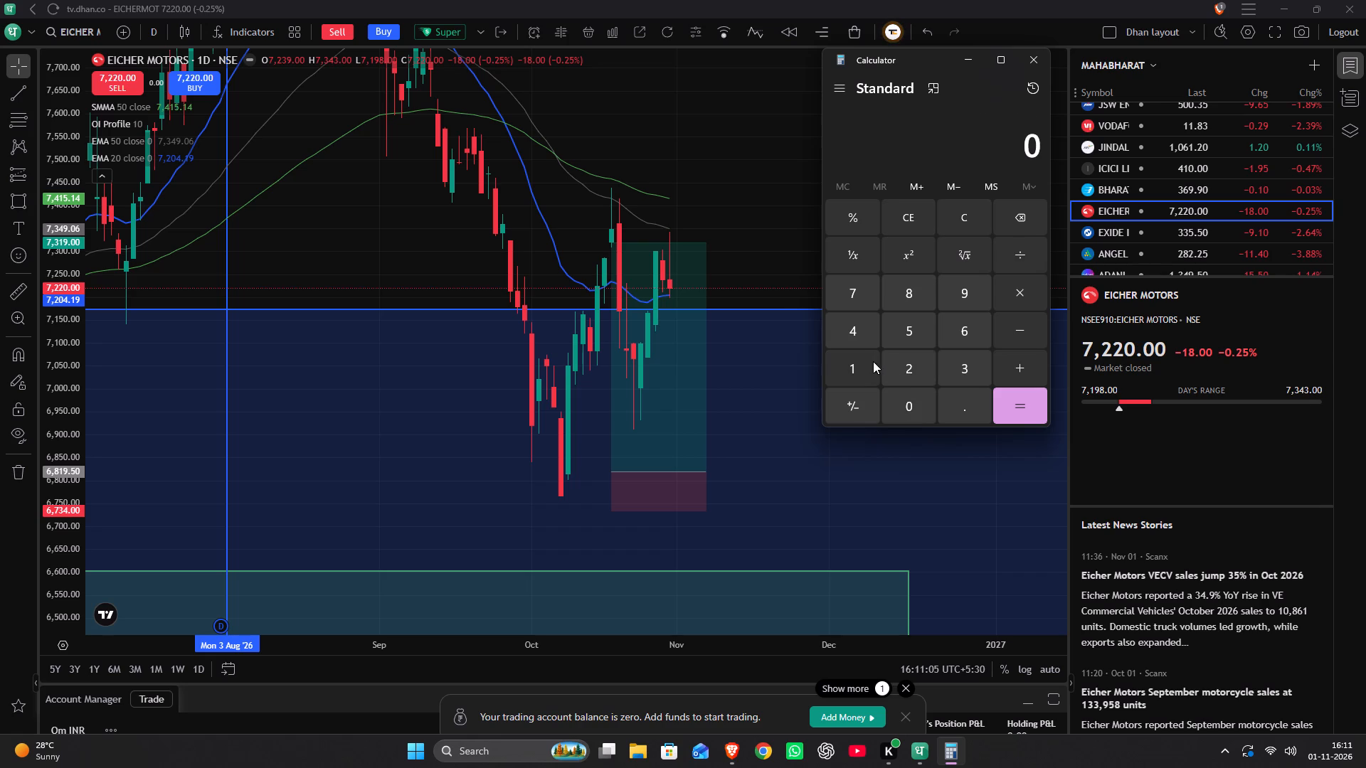
click(873, 361)
double_click(889, 395)
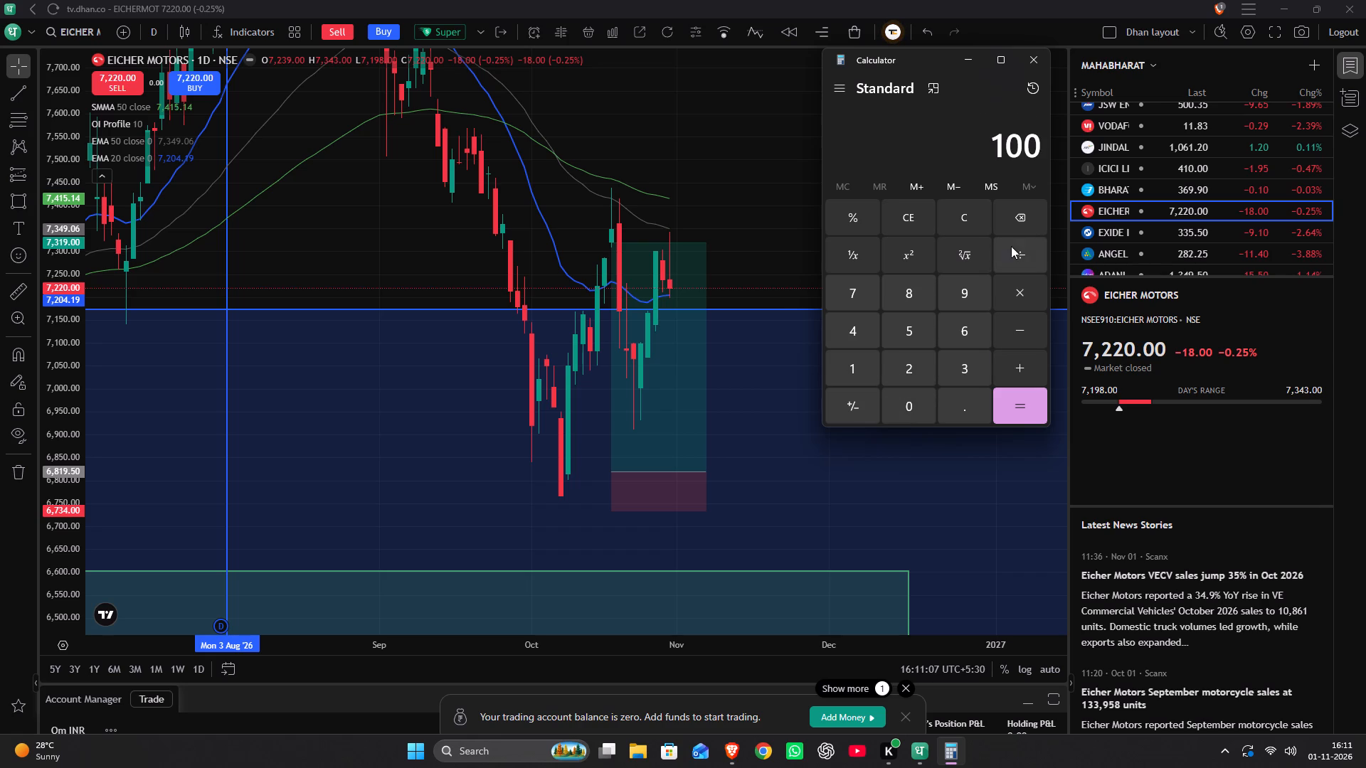
click(1011, 246)
click(901, 303)
click(897, 329)
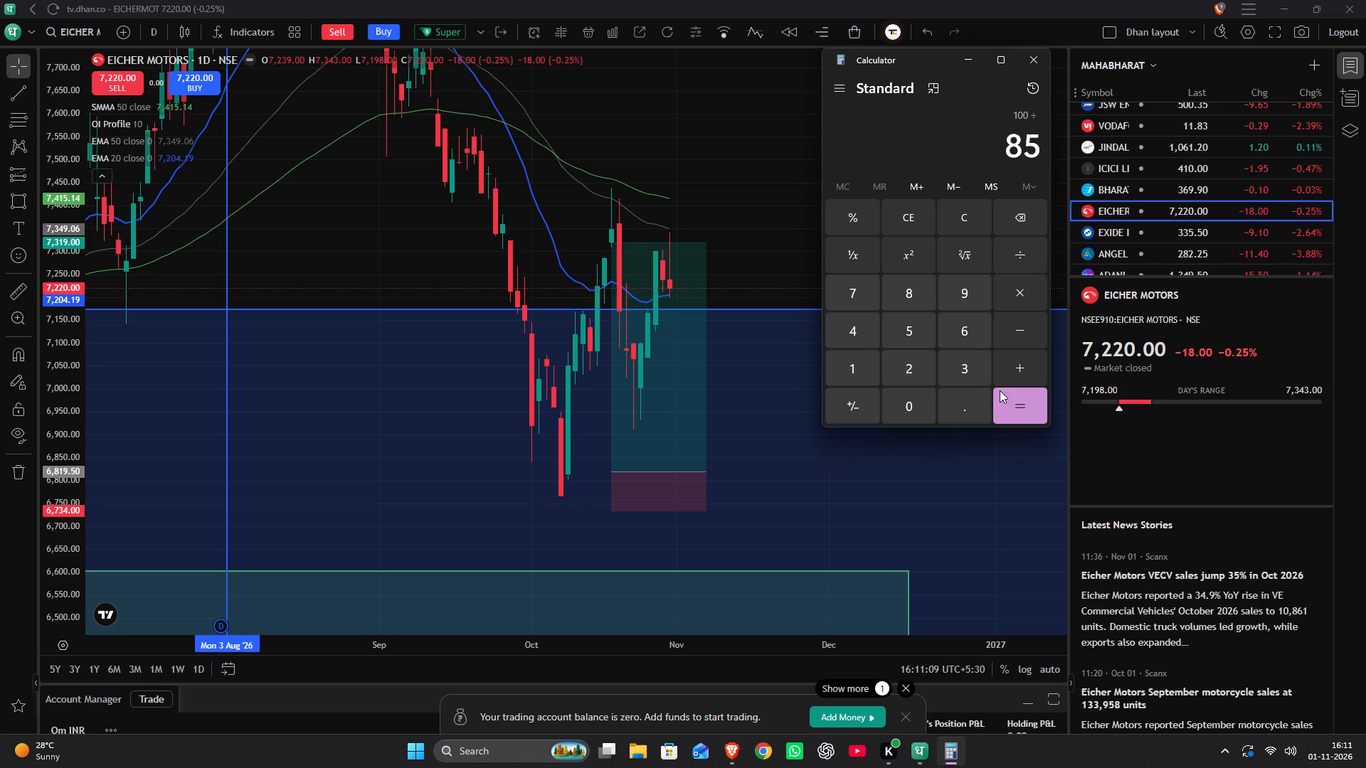
click(1010, 393)
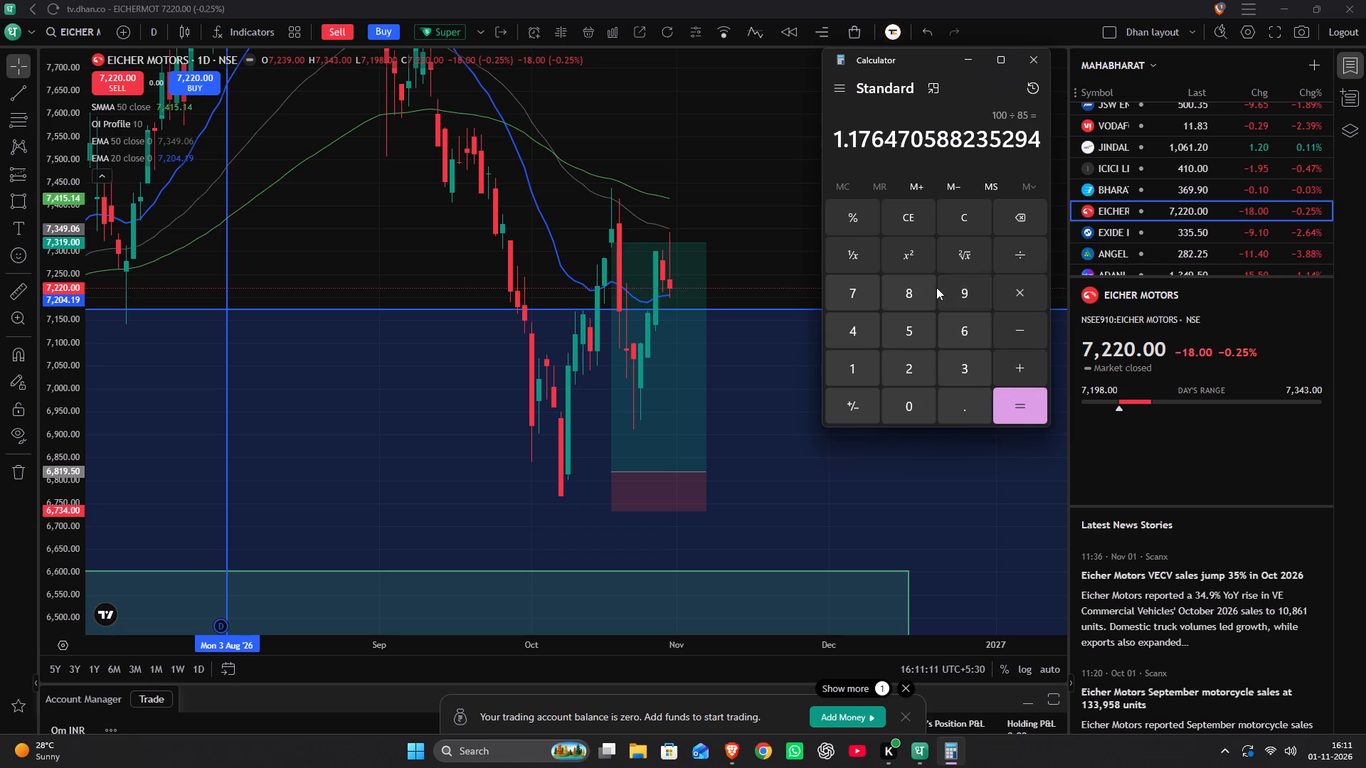
Calculate the reward per share as target 7319 minus entry 6819.5, and close the calculator.
click(961, 215)
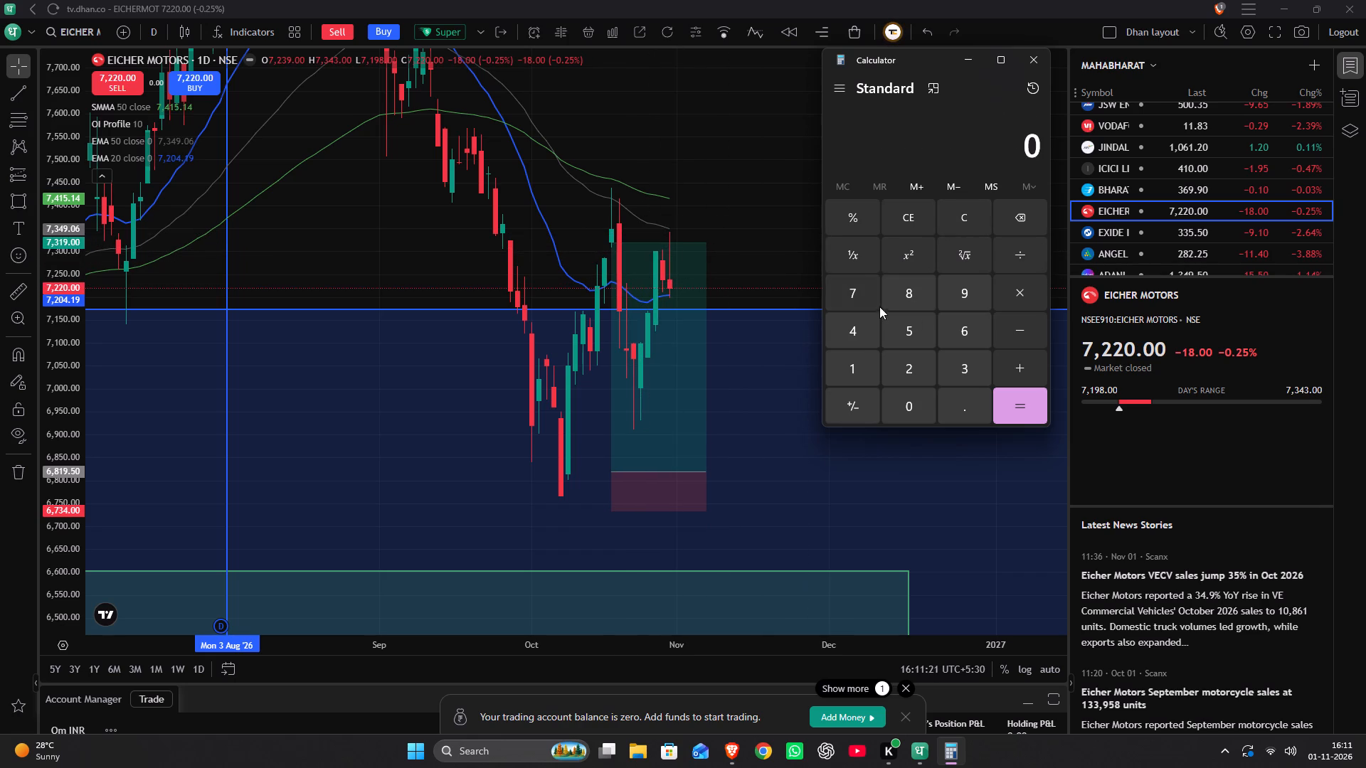
click(854, 294)
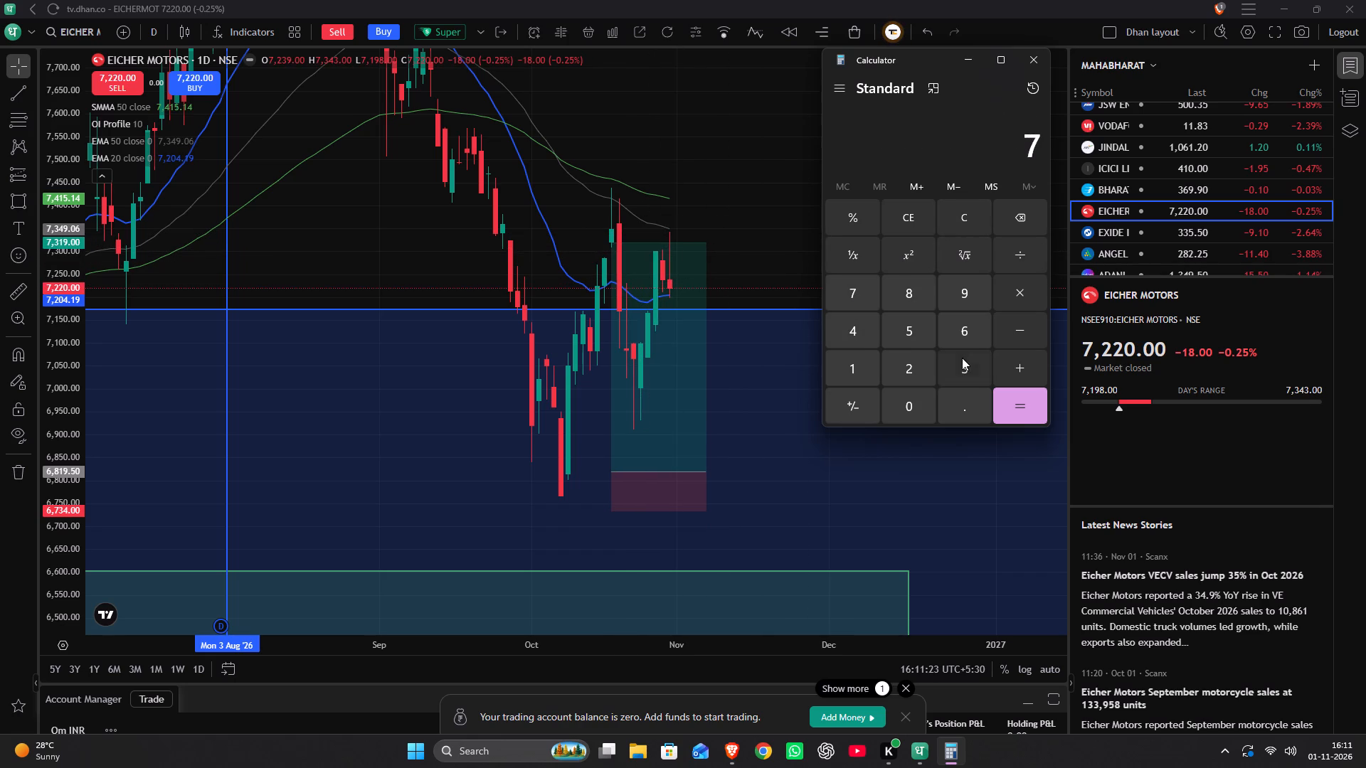
click(962, 358)
click(852, 381)
click(981, 299)
click(1022, 288)
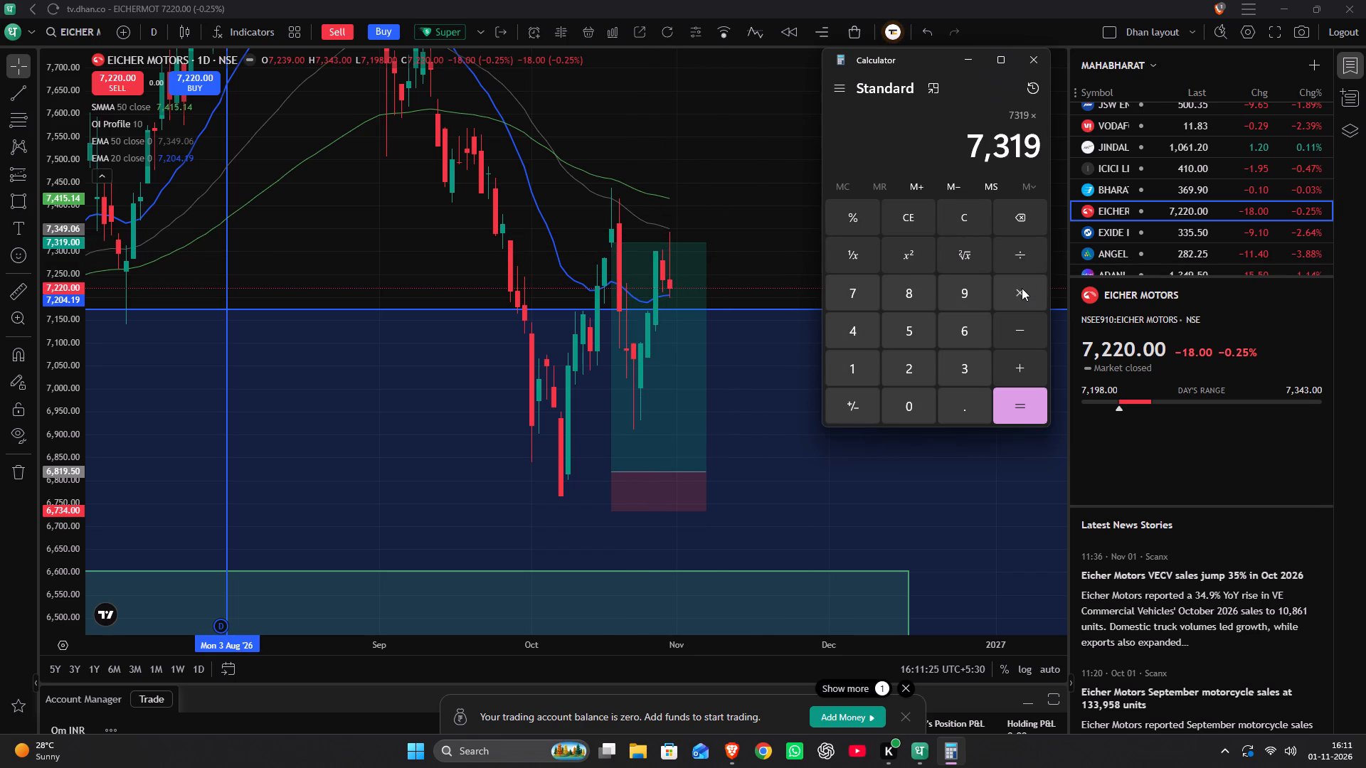
click(1022, 207)
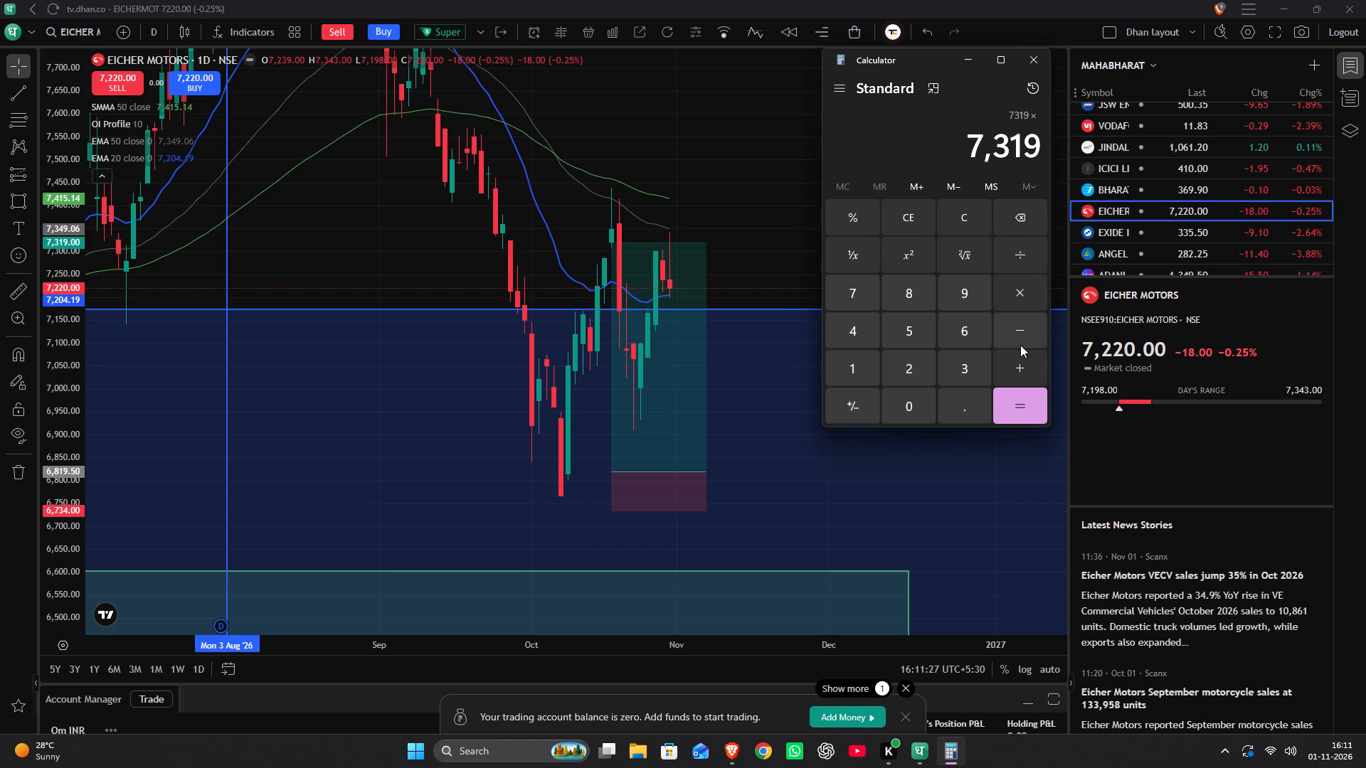
click(1020, 339)
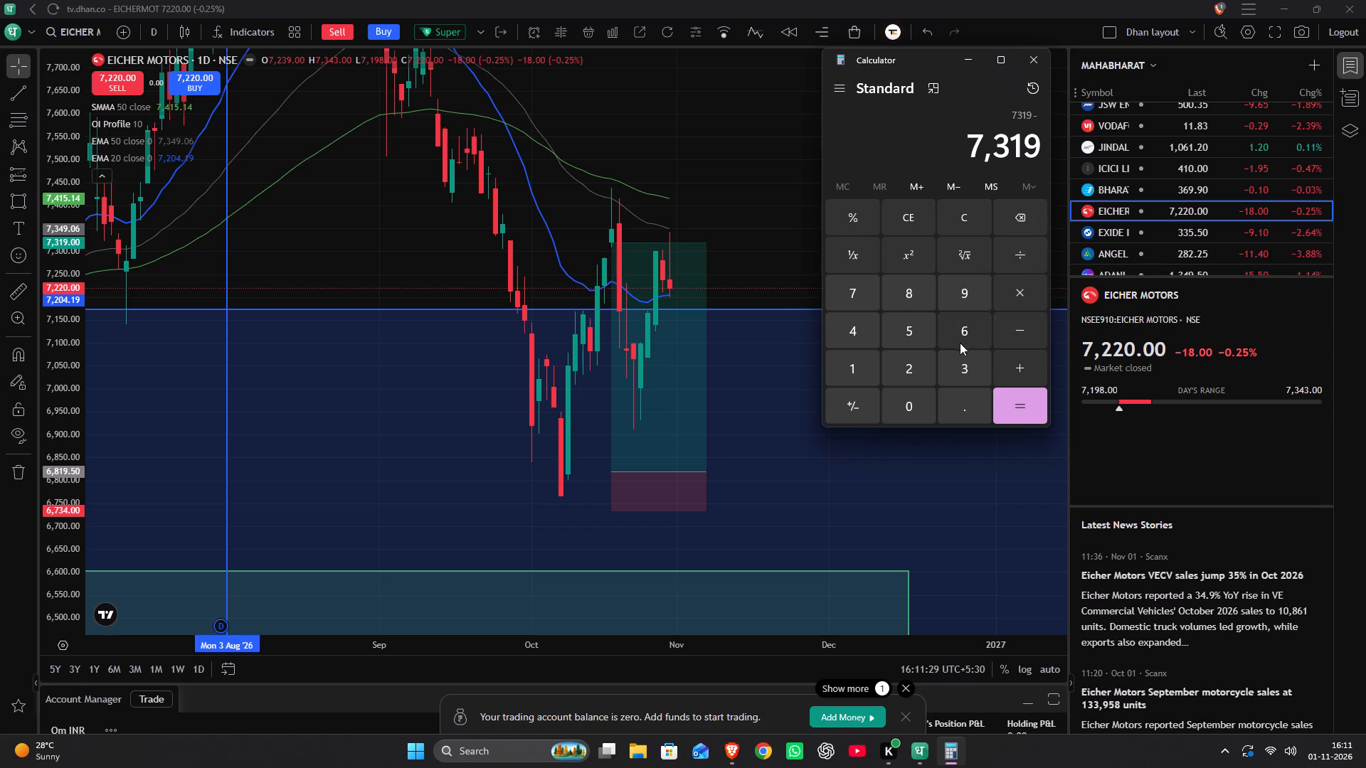
click(956, 333)
drag(918, 298, 918, 301)
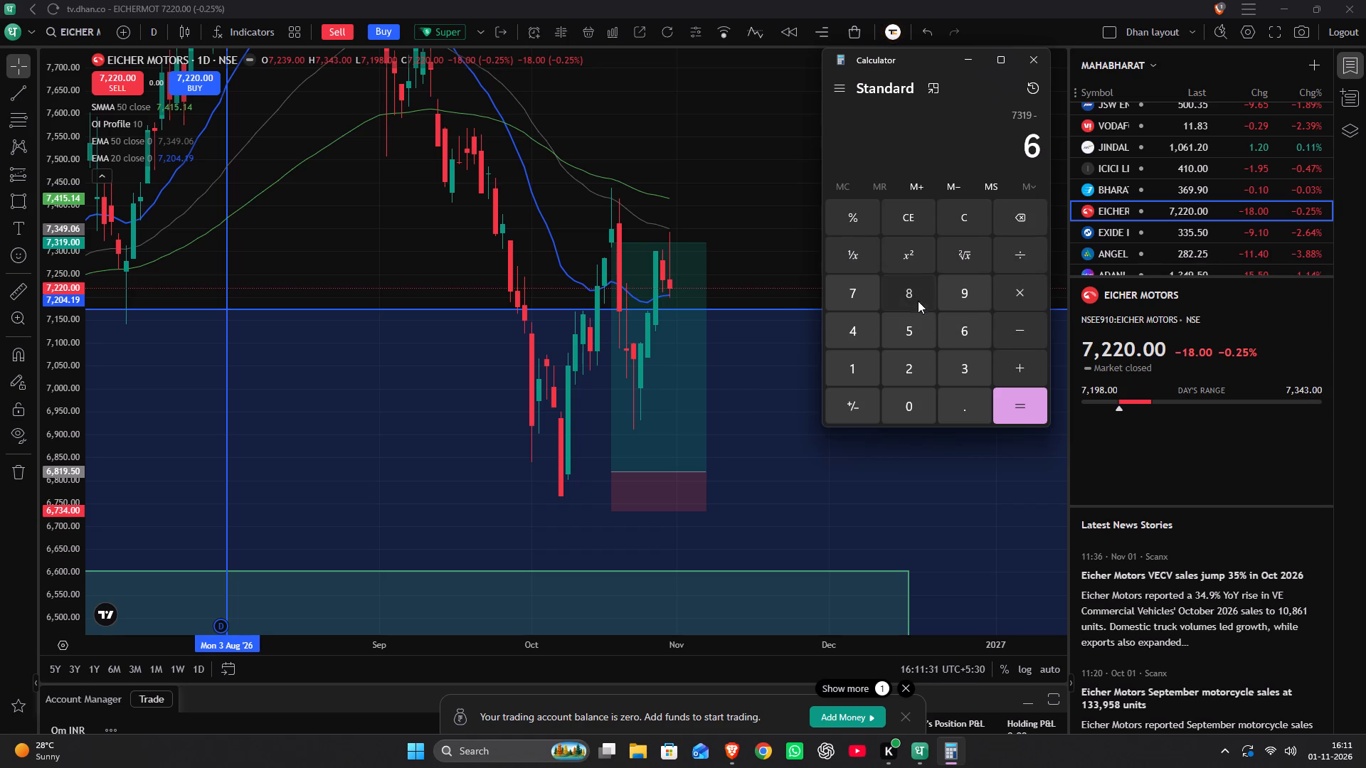
drag(918, 301, 914, 305)
click(854, 375)
click(975, 297)
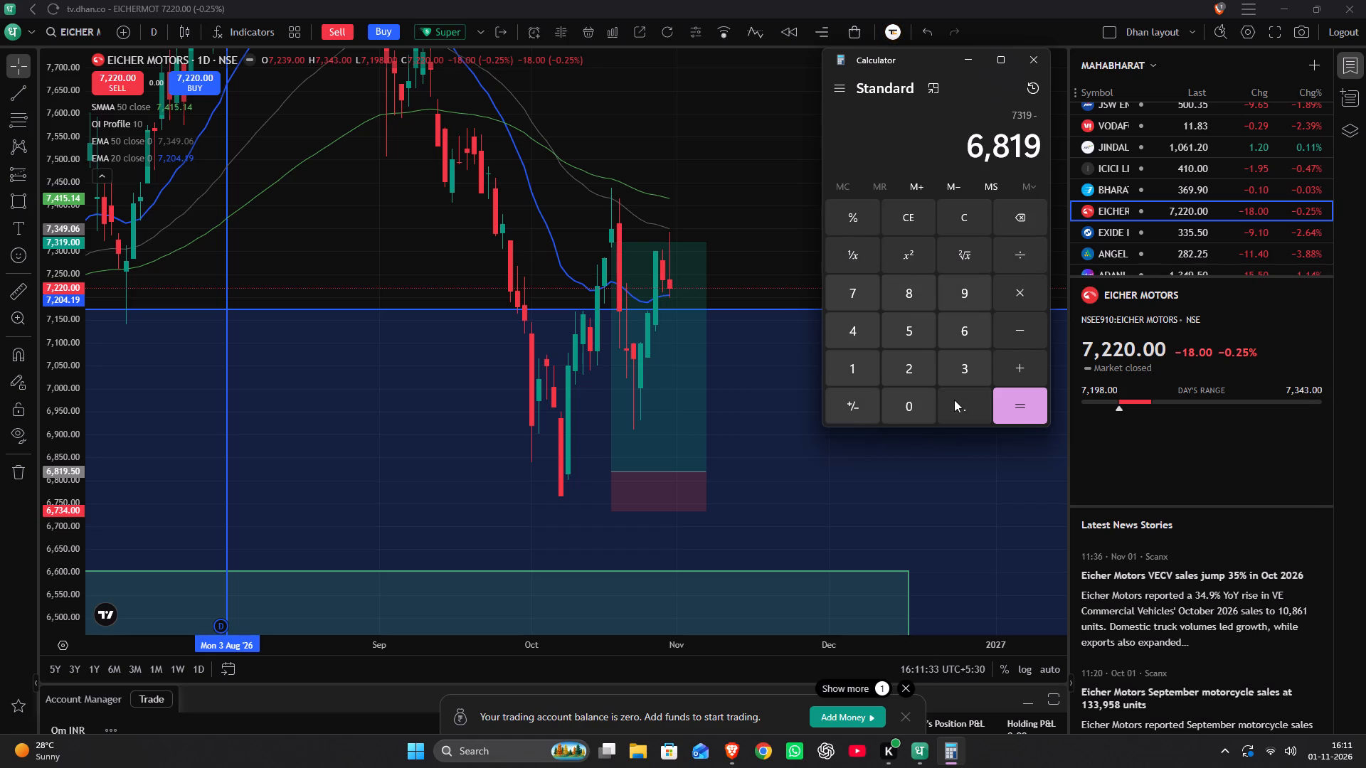
click(954, 400)
click(909, 333)
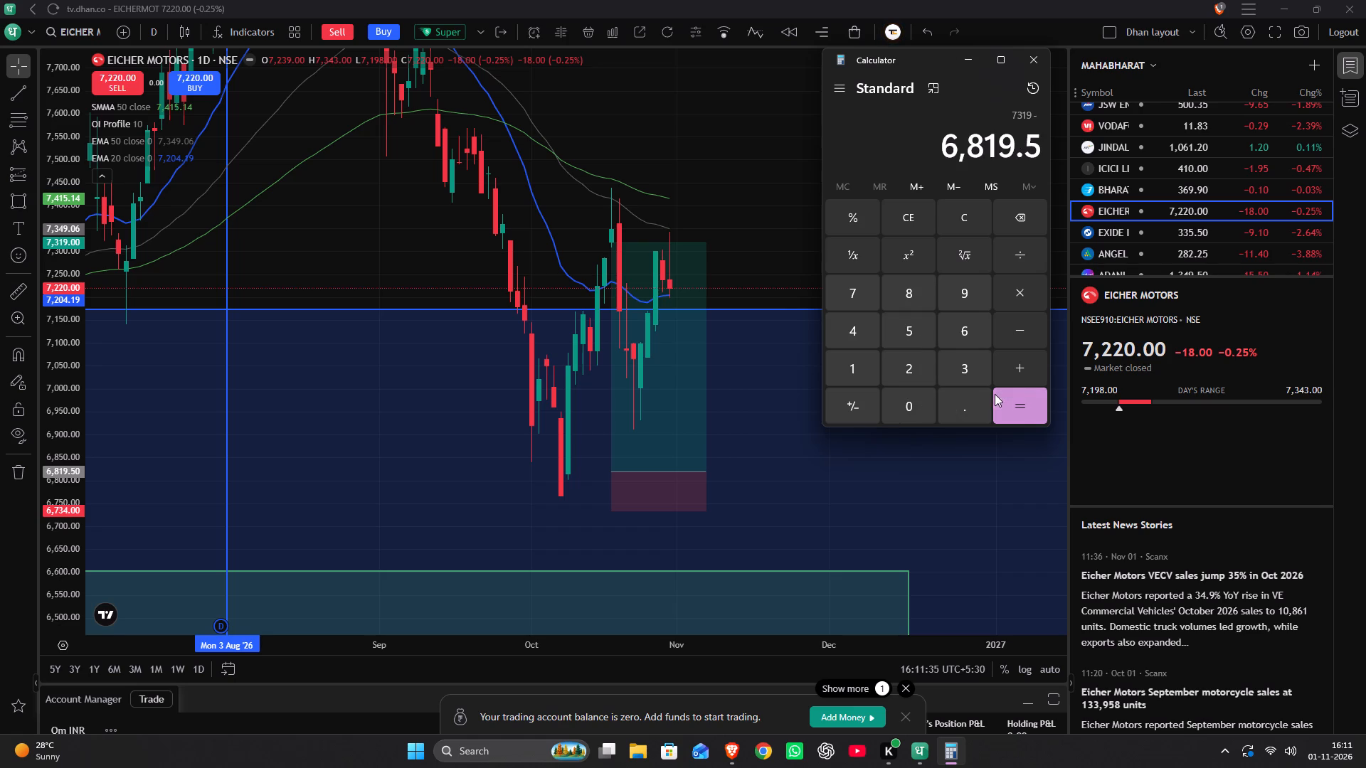
click(1021, 399)
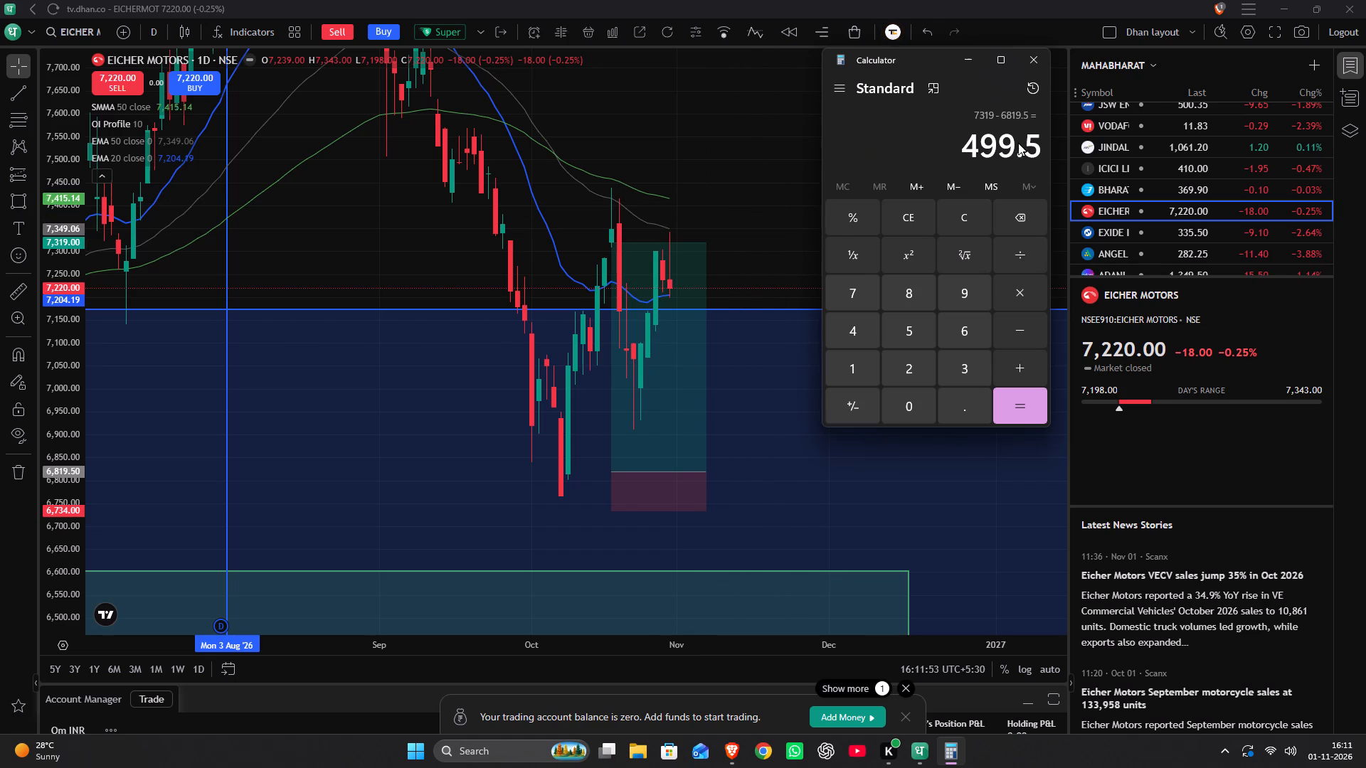
click(1035, 60)
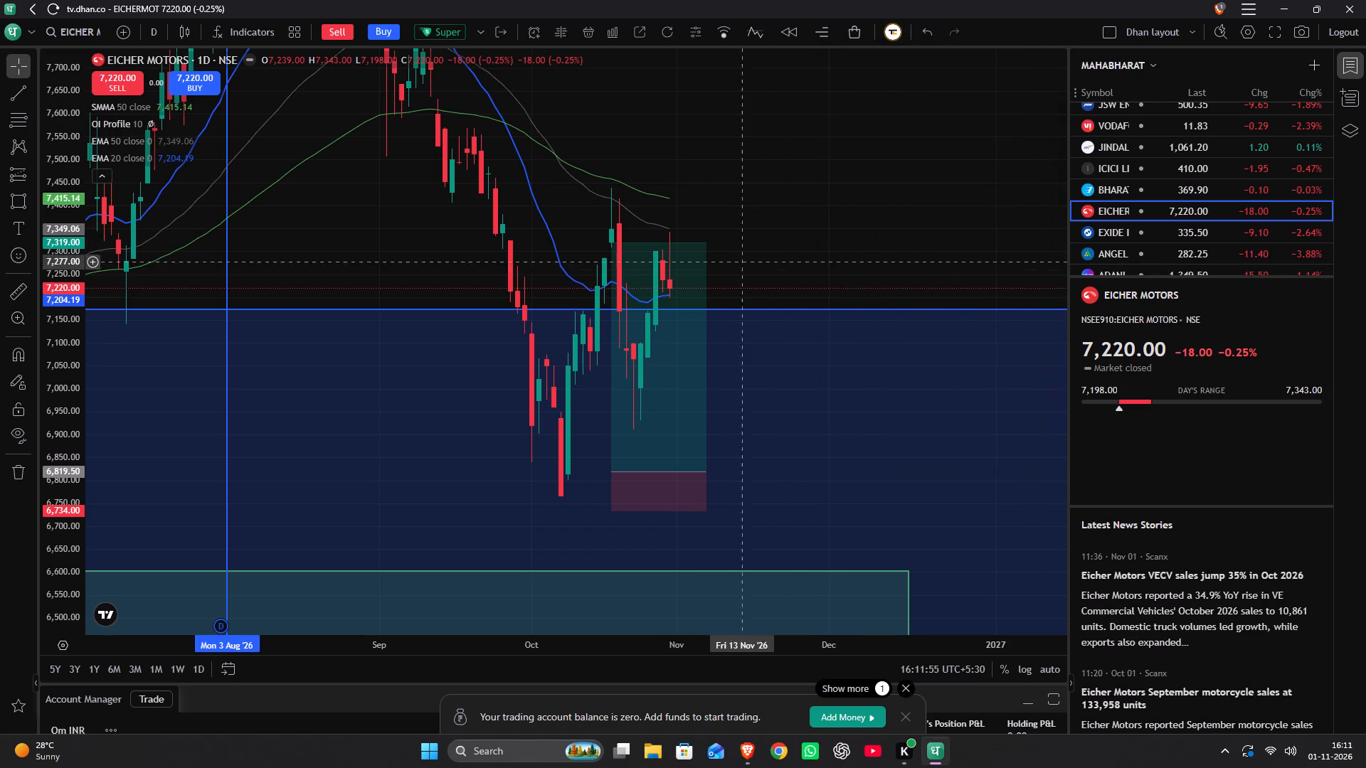
Create a price alert on Eicher Motors for crossing 6860, slightly above the long position's entry, and close the alerts list.
drag(705, 222, 805, 176)
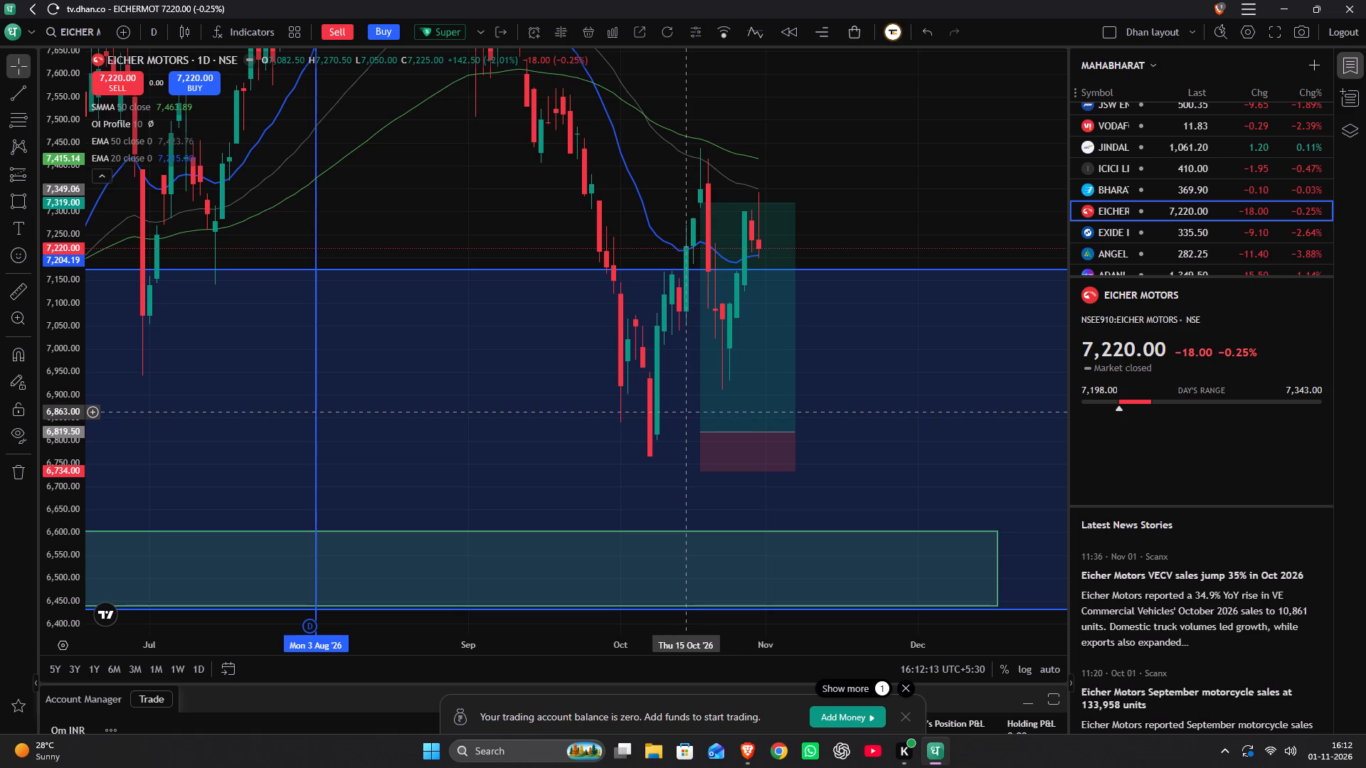
click(528, 24)
click(537, 35)
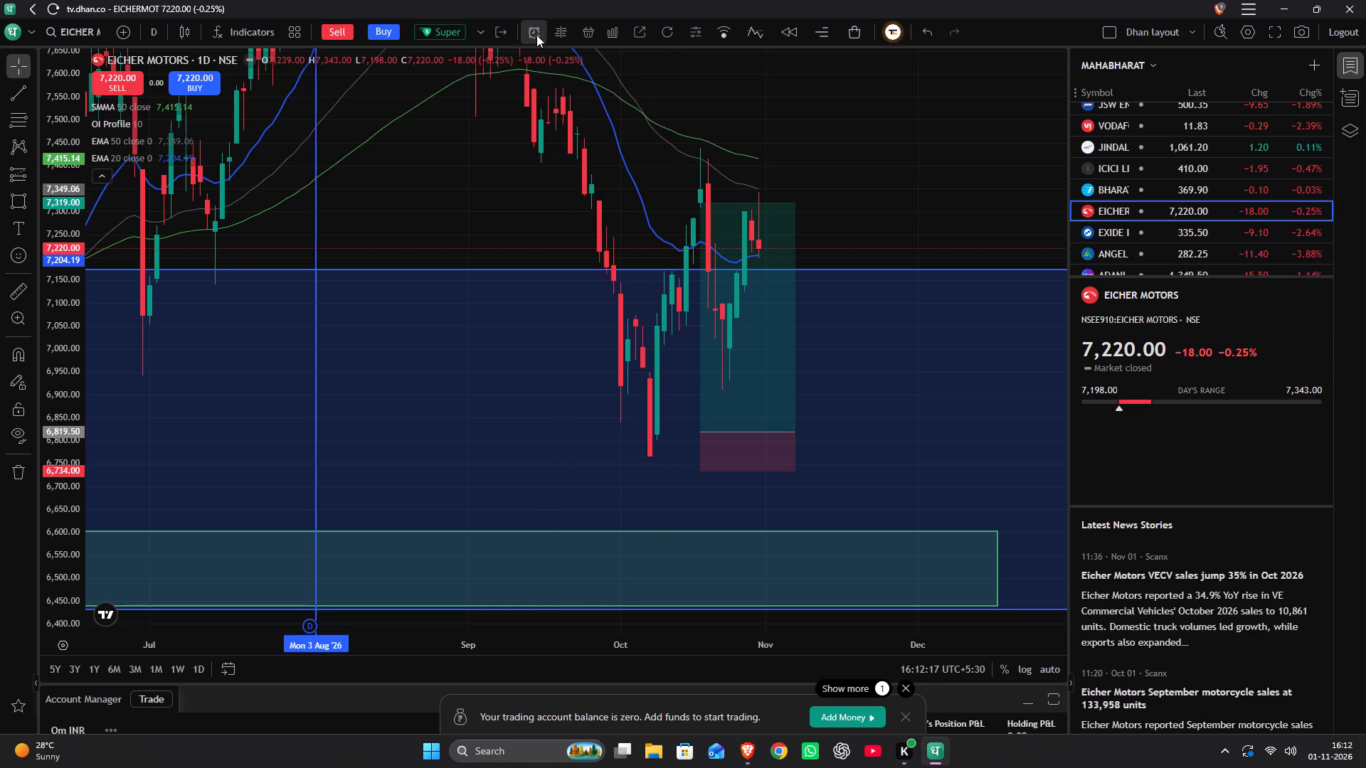
click(978, 466)
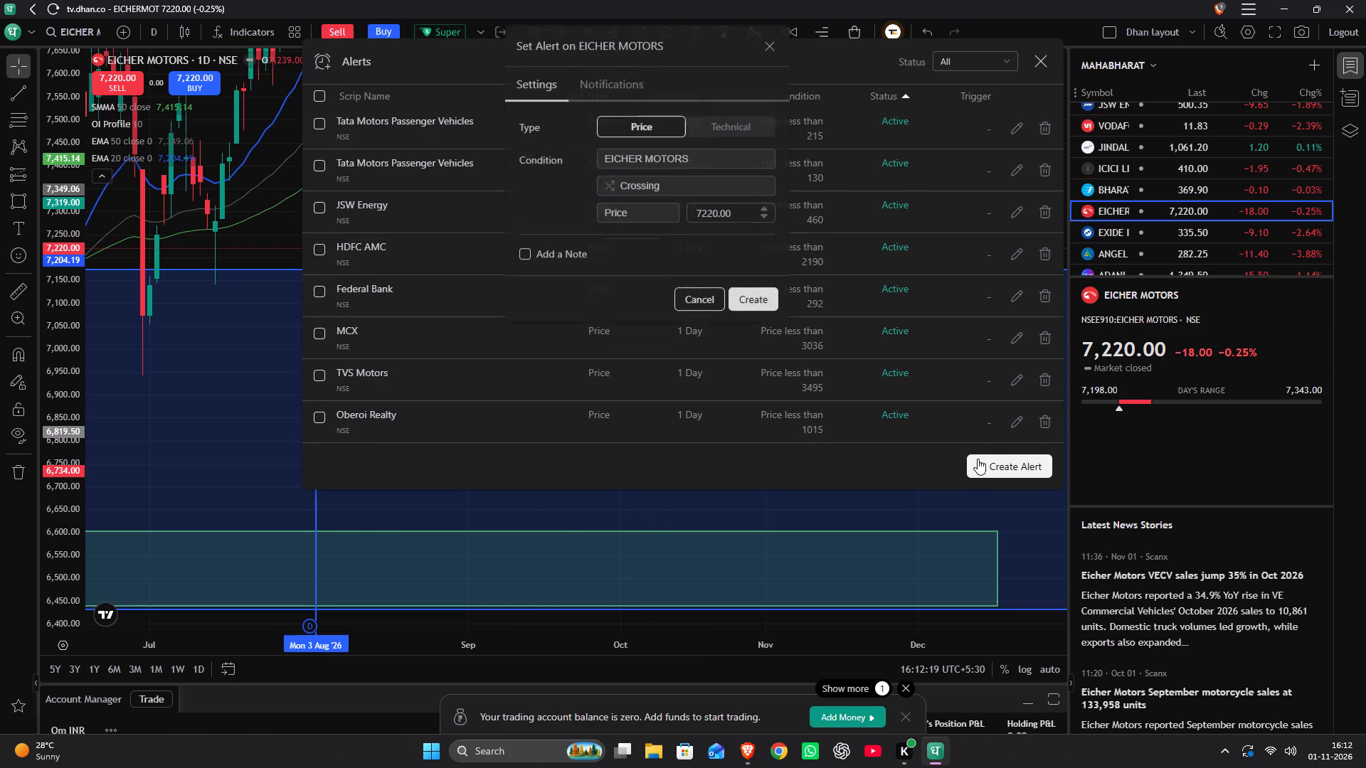
drag(734, 223, 651, 222)
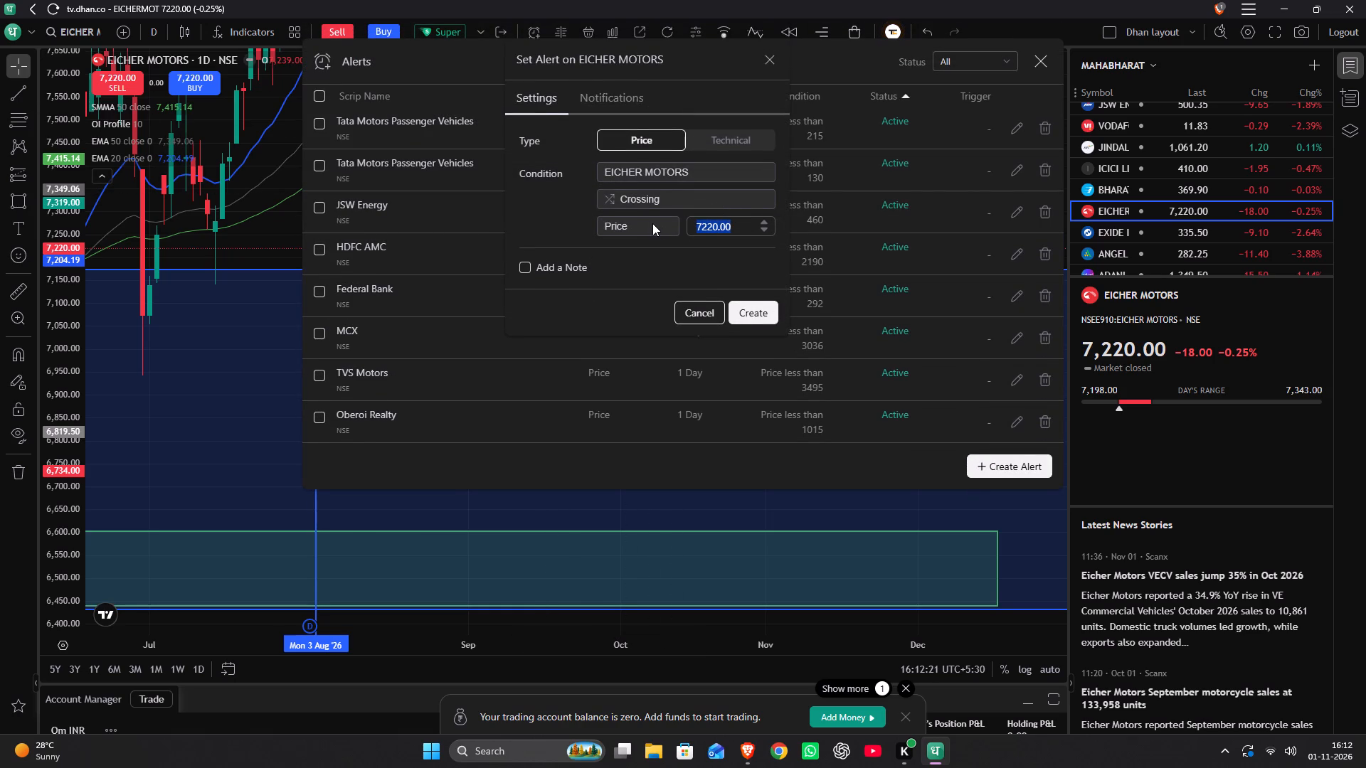
key(BackSpace)
key(9)
key(BackSpace)
text(6860)
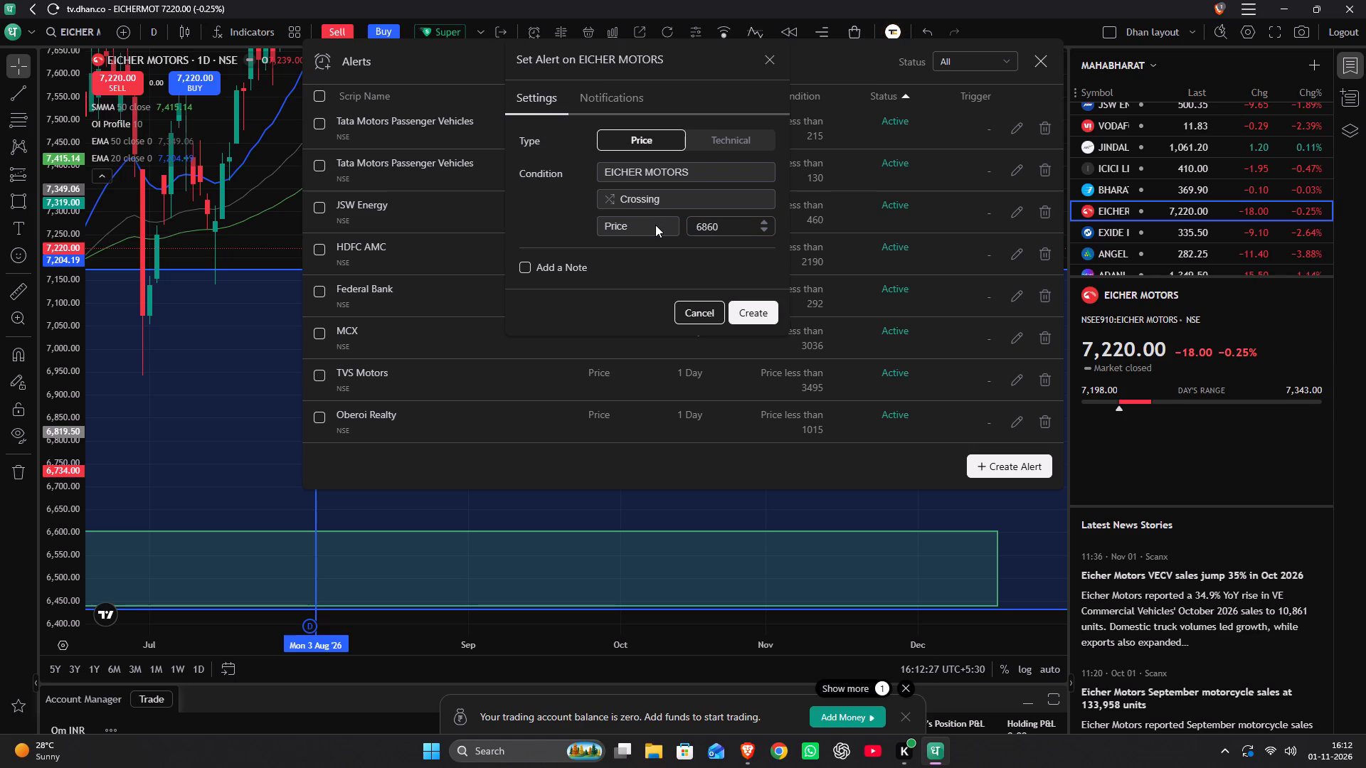
click(754, 313)
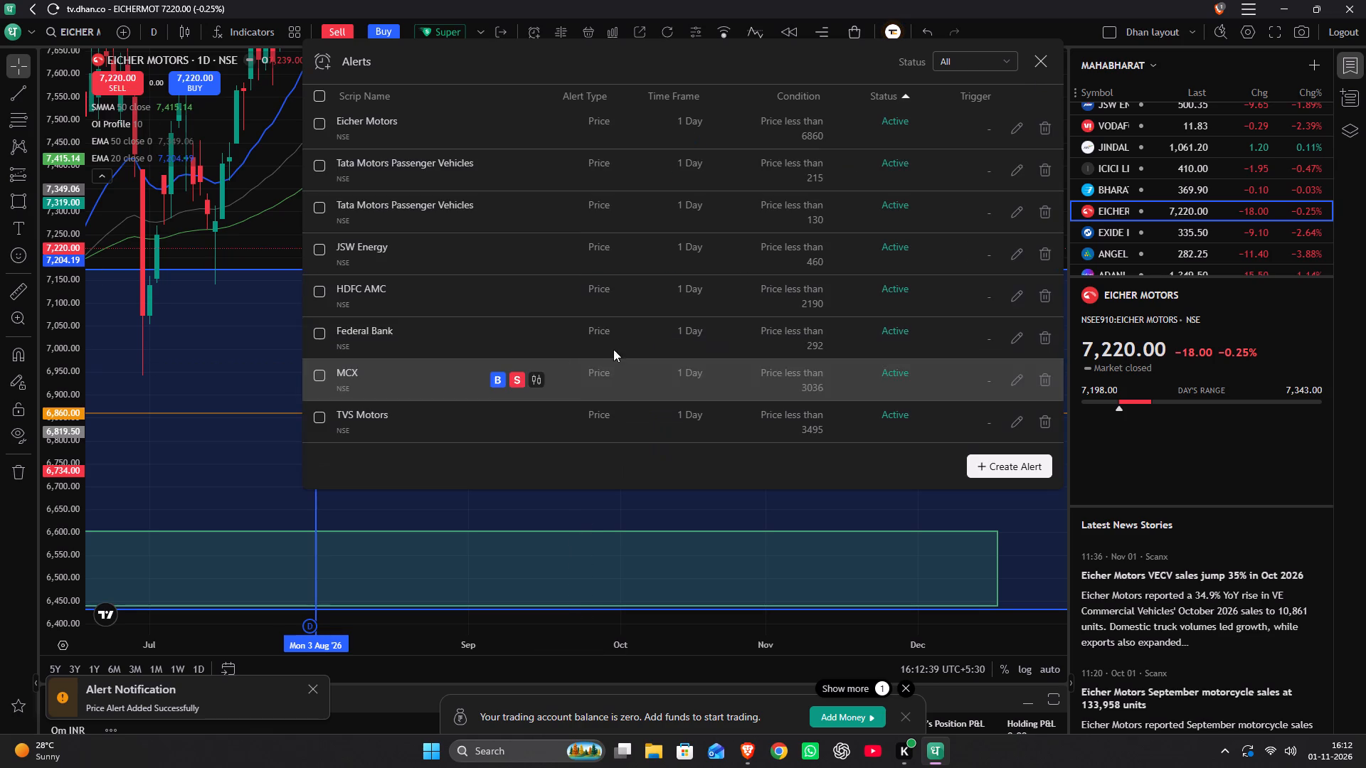
click(1042, 58)
Switch to the confirmation entry watchlist and add Eicher Motors to it.
click(1101, 71)
click(1110, 220)
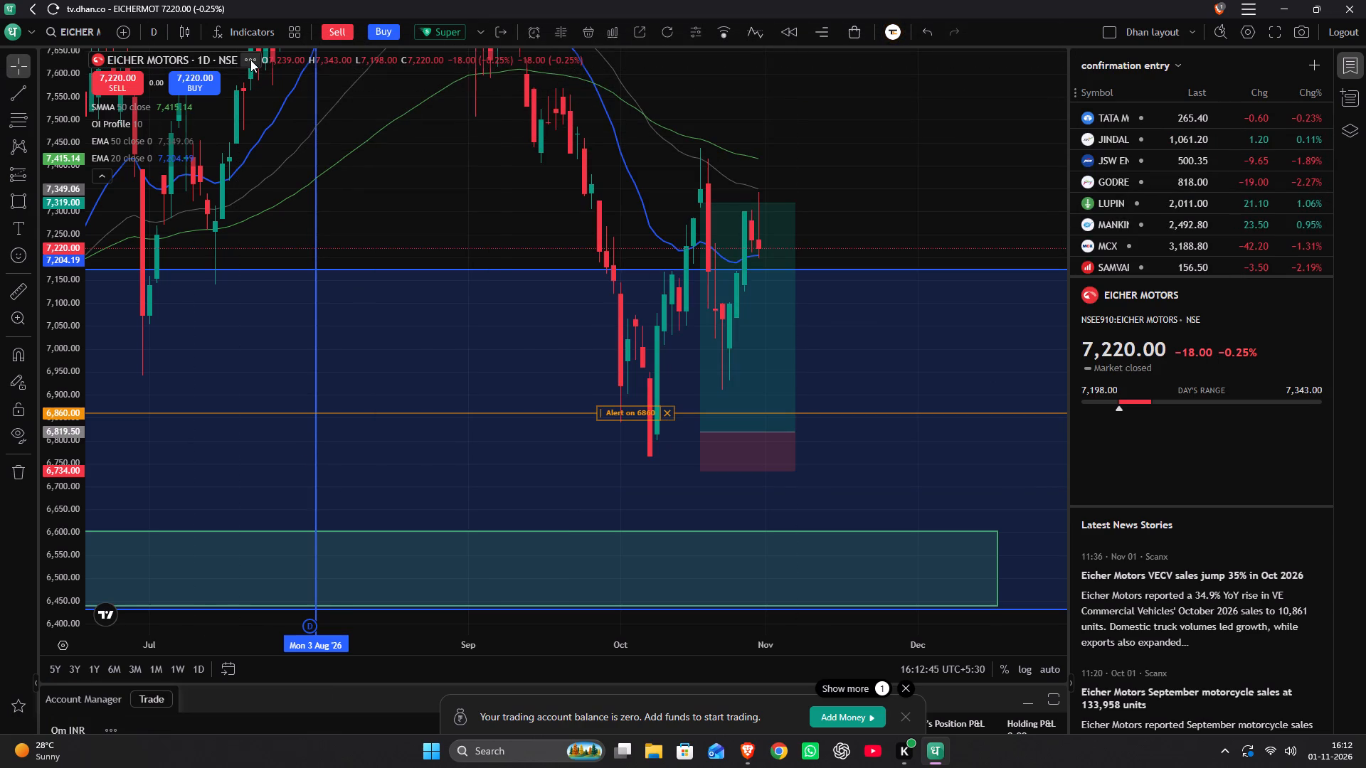
click(250, 60)
click(334, 331)
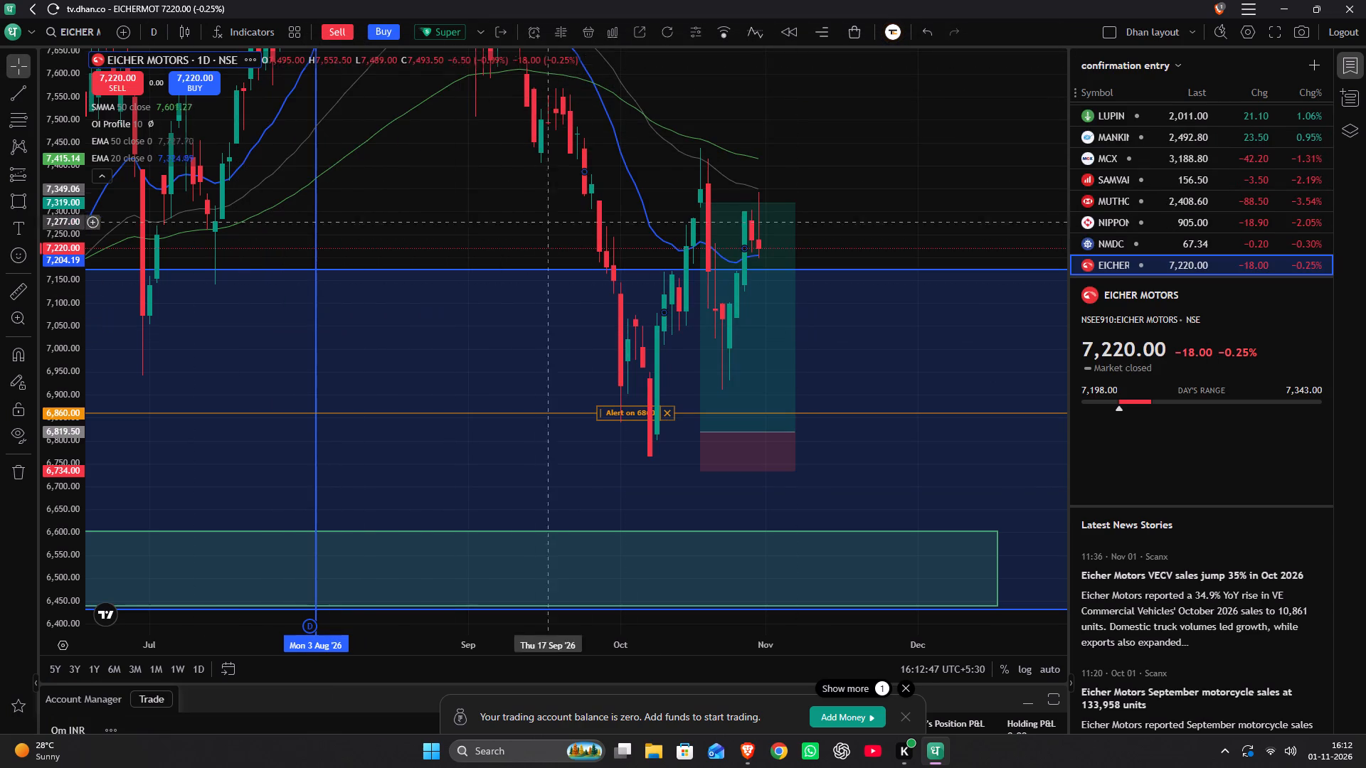
Return to the MAHABHARAT watchlist and view the Eicher Motors daily chart over a wider period.
click(1114, 72)
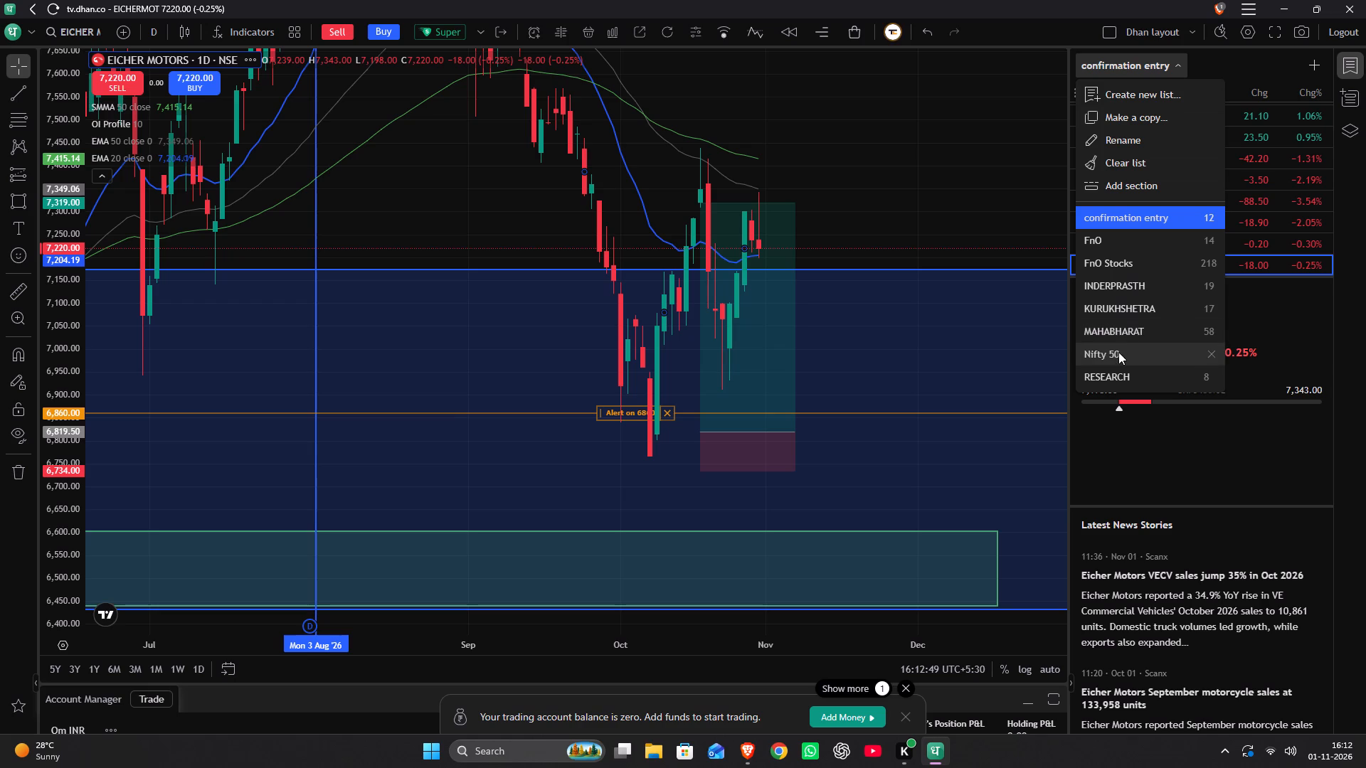
click(1123, 329)
scroll(933, 373, down, 4)
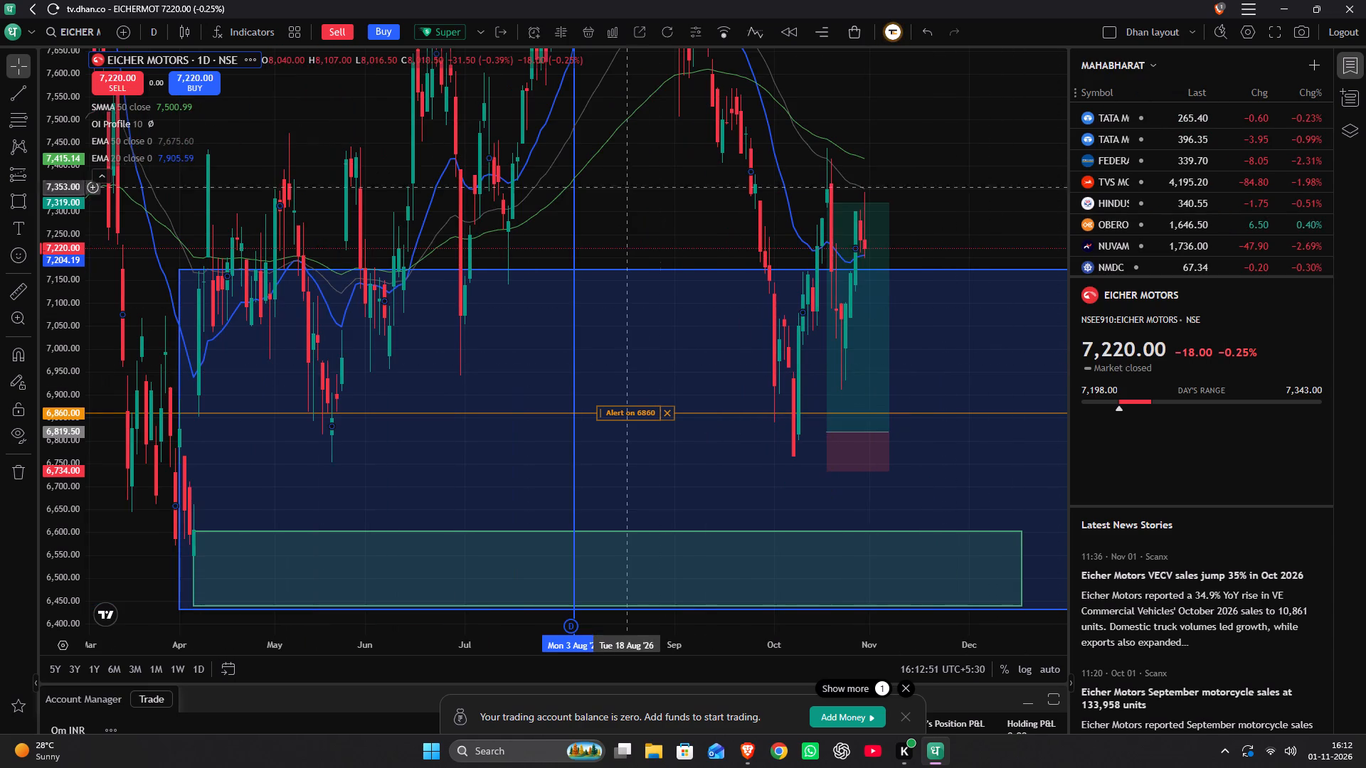
drag(627, 159, 655, 217)
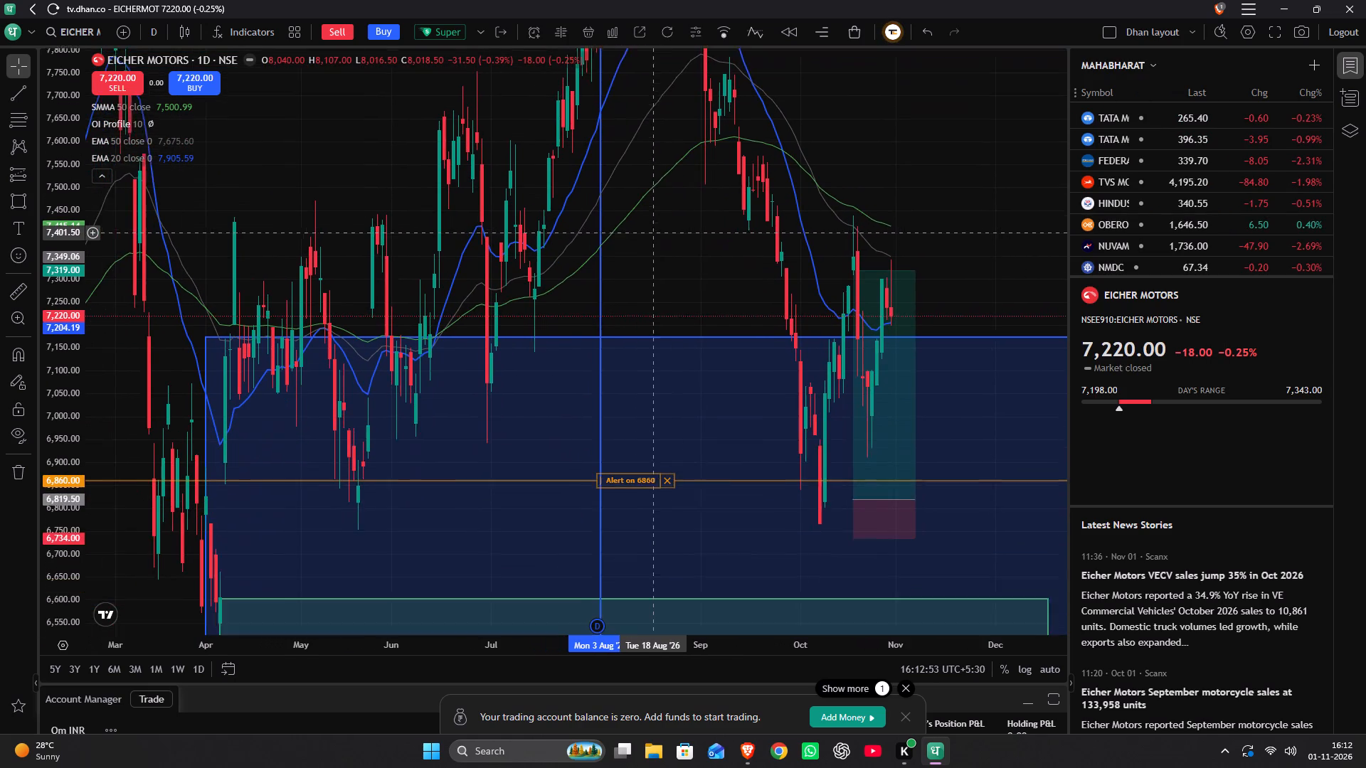
Switch the Eicher Motors chart to the 1-week interval and bring the supply and demand zones into view.
drag(655, 217, 652, 196)
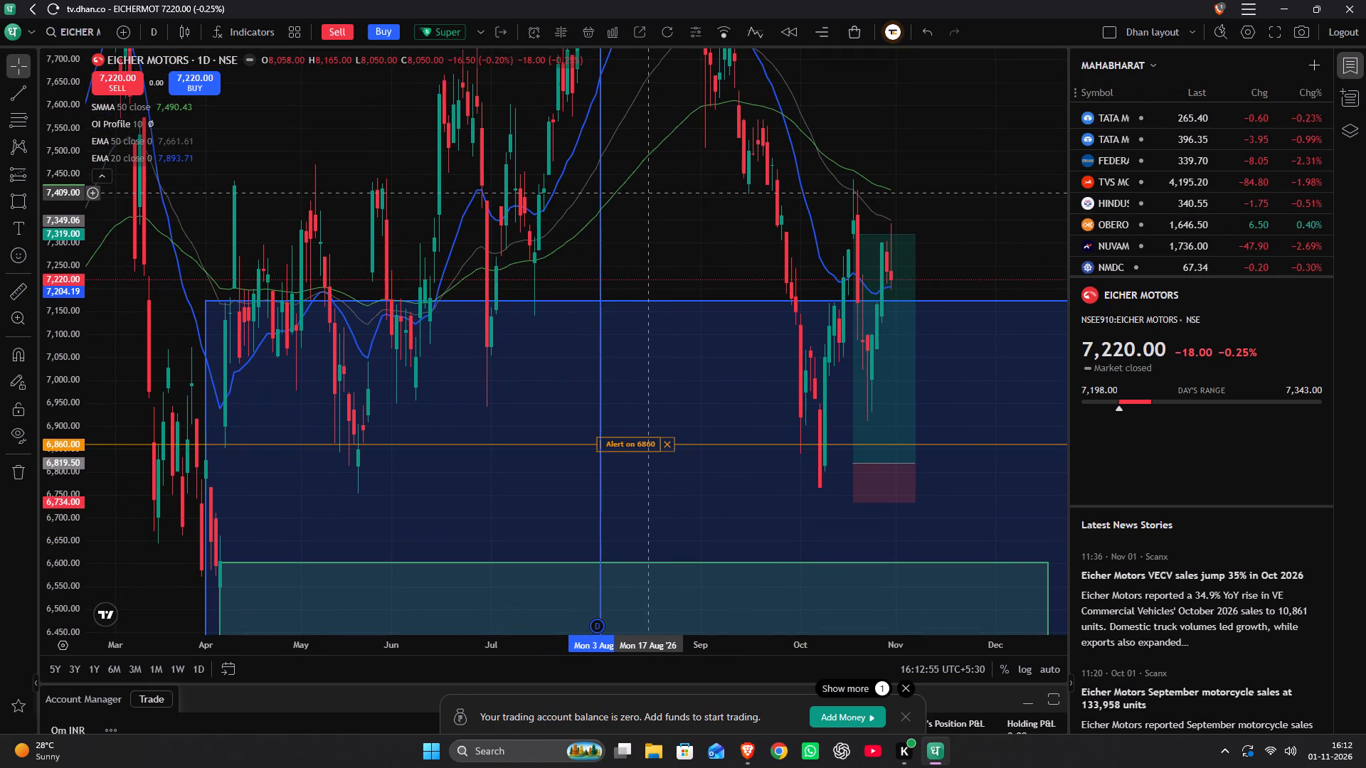
text(1w)
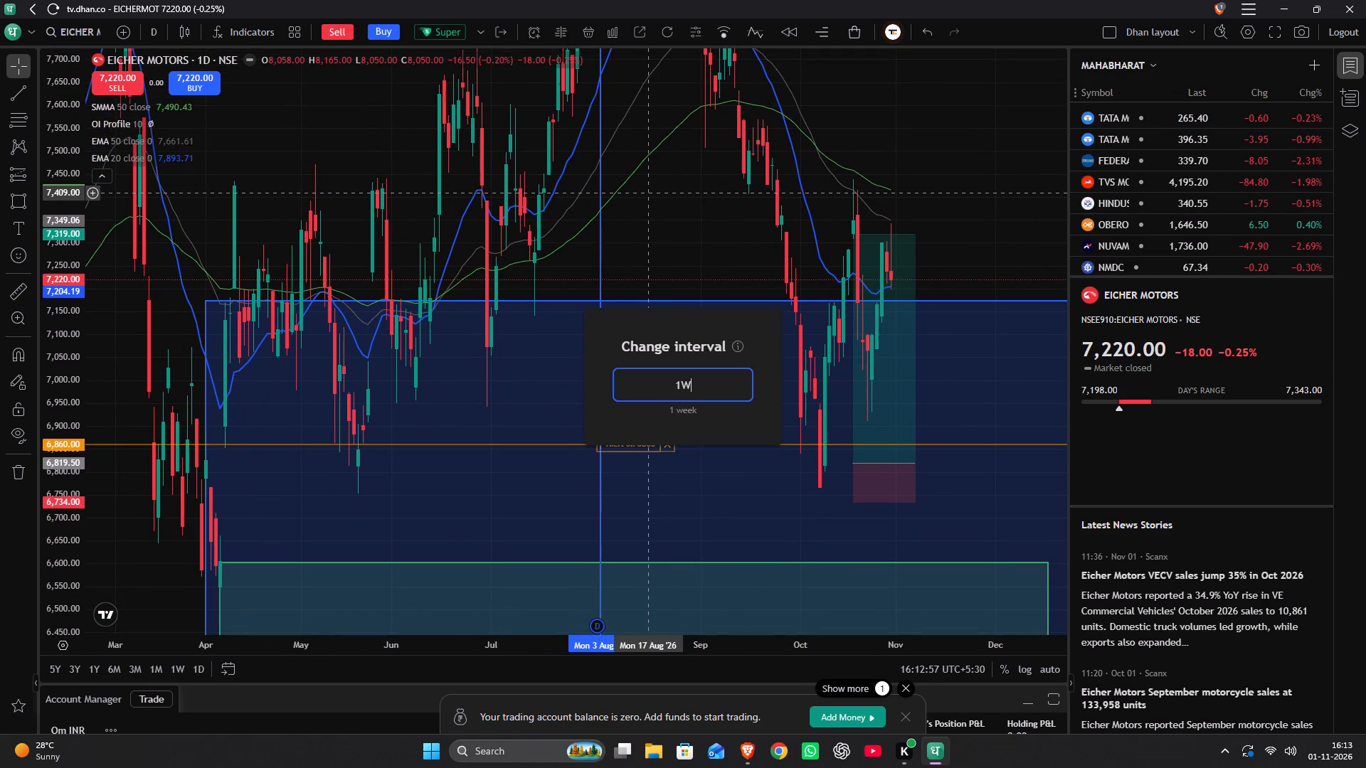
key(Return)
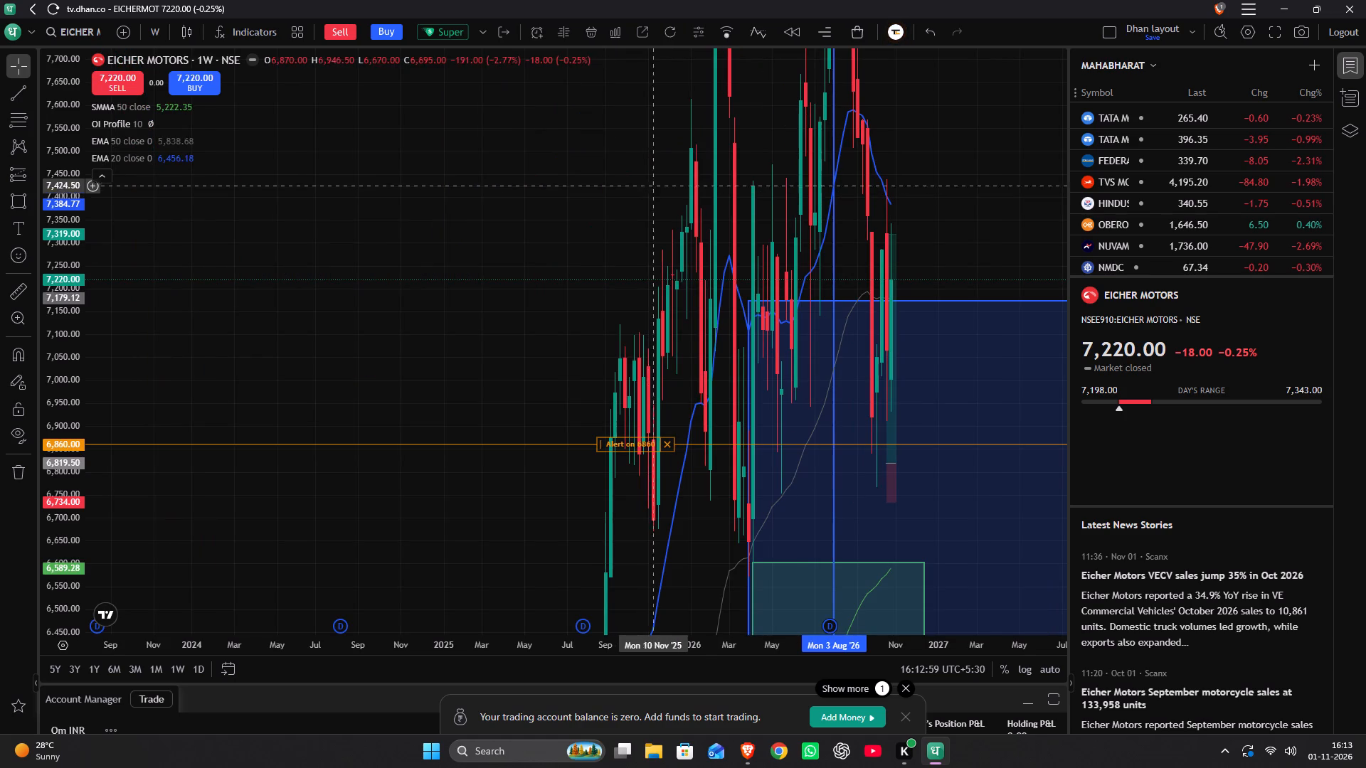
scroll(77, 373, down, 8)
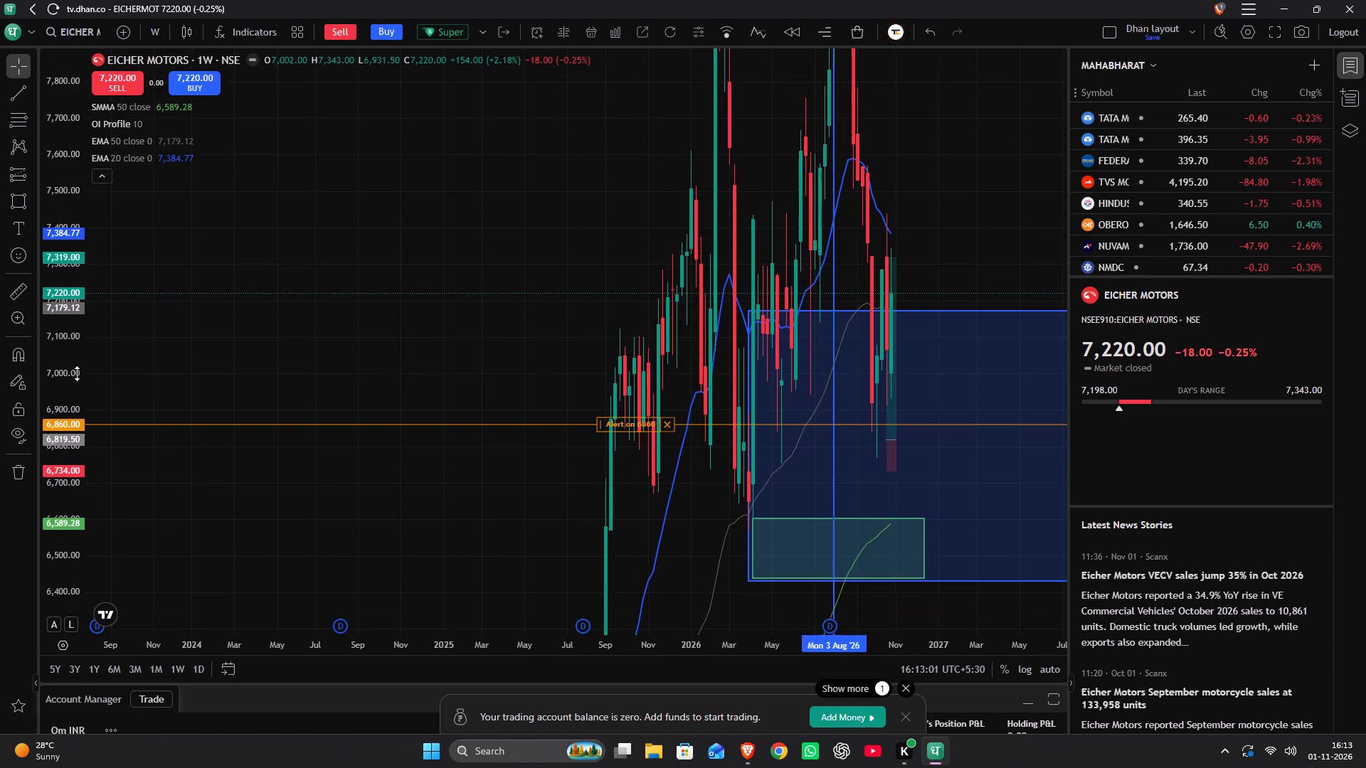
scroll(77, 373, down, 13)
scroll(102, 351, up, 8)
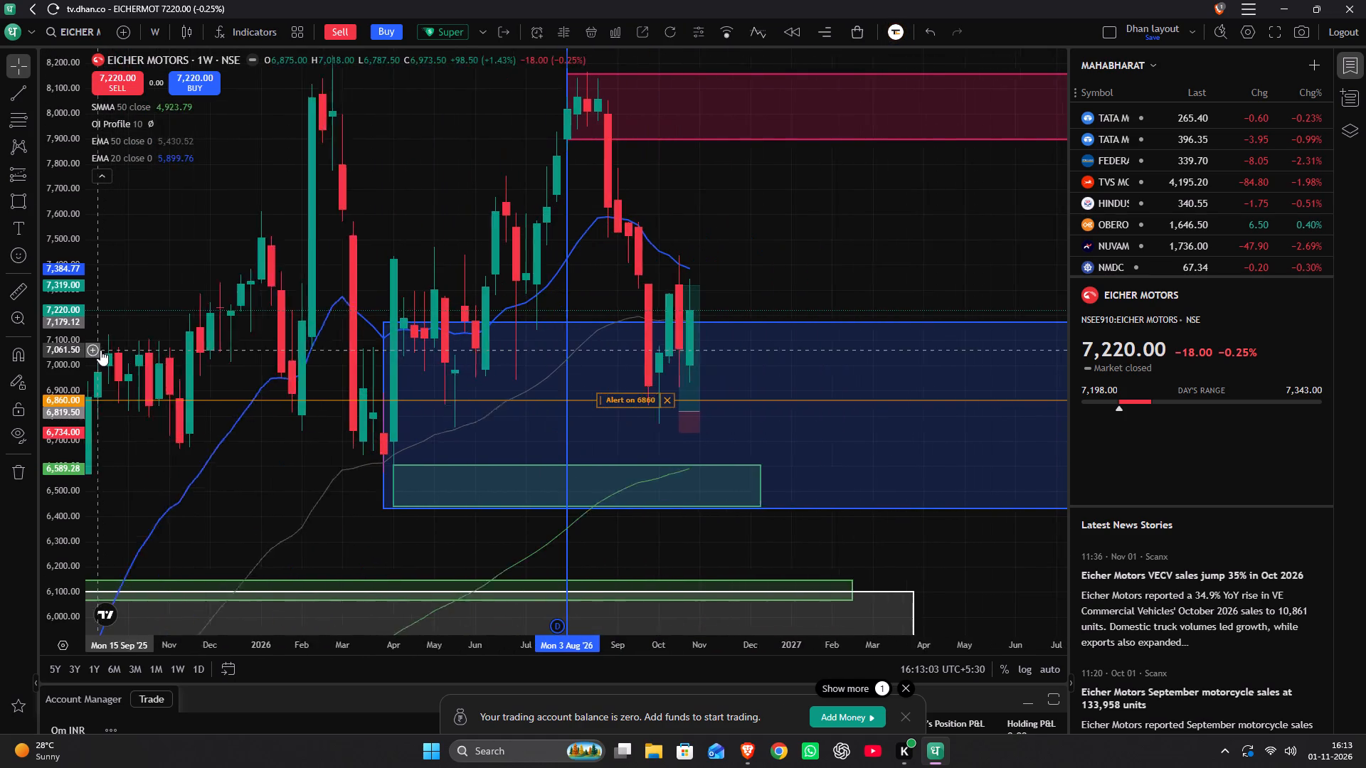
scroll(100, 350, up, 2)
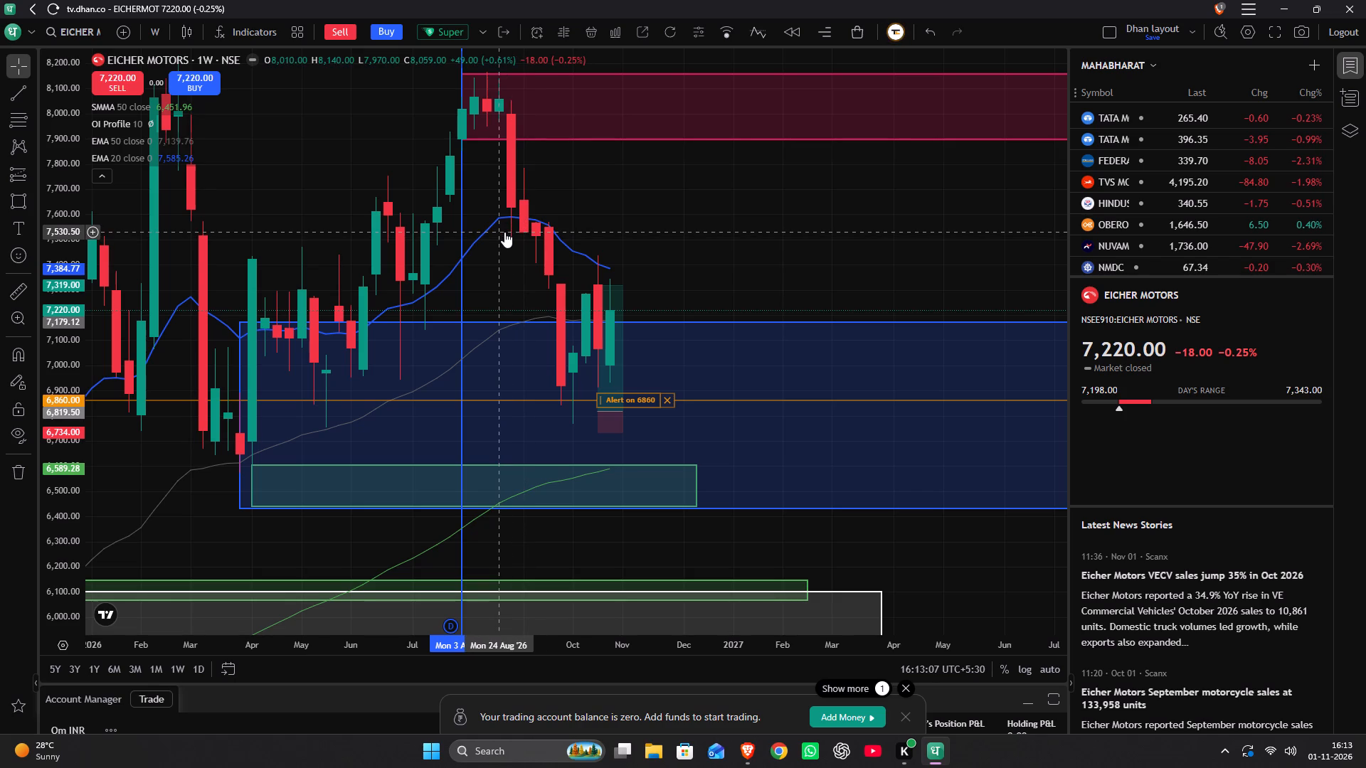
Examine Eicher Motors' weekly candles against the marked supply and demand zones, moving averages and planned long position.
drag(504, 229, 553, 203)
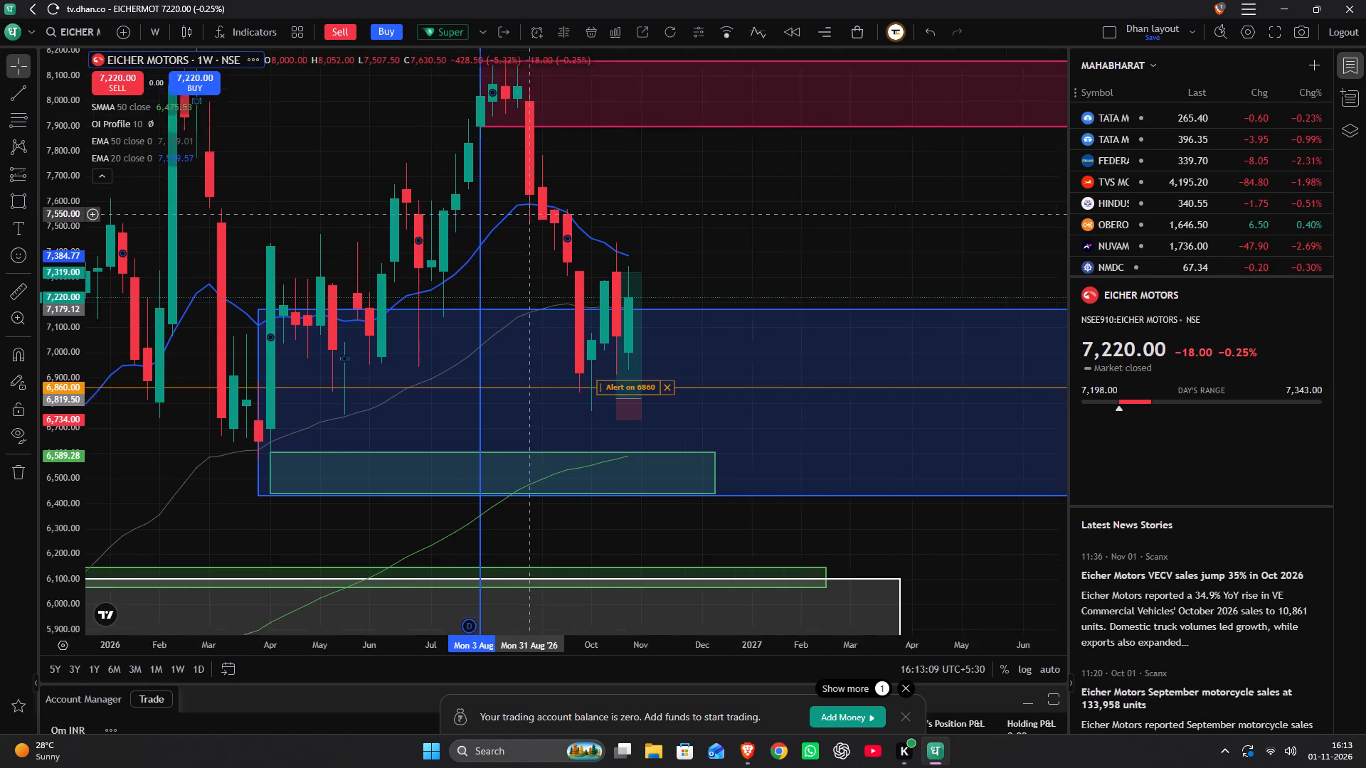
drag(553, 203, 609, 202)
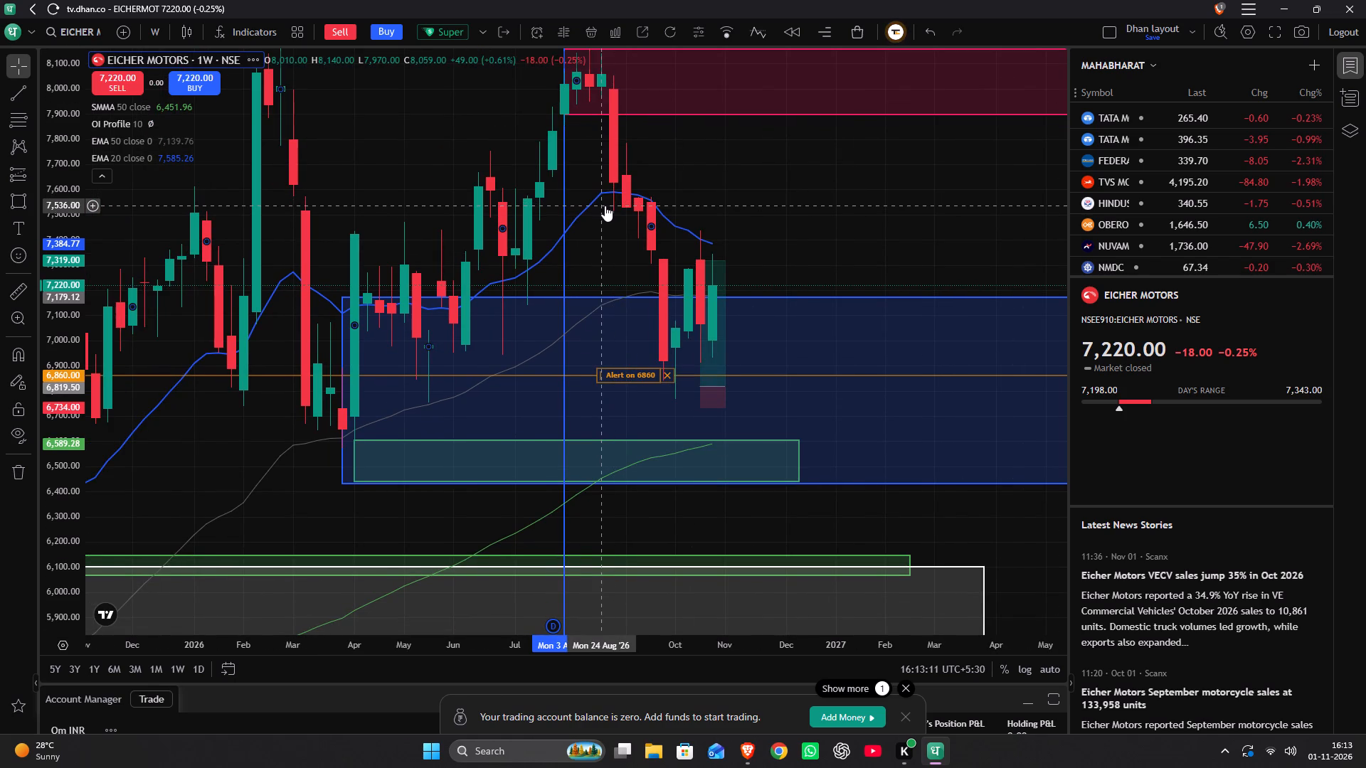
scroll(603, 206, up, 3)
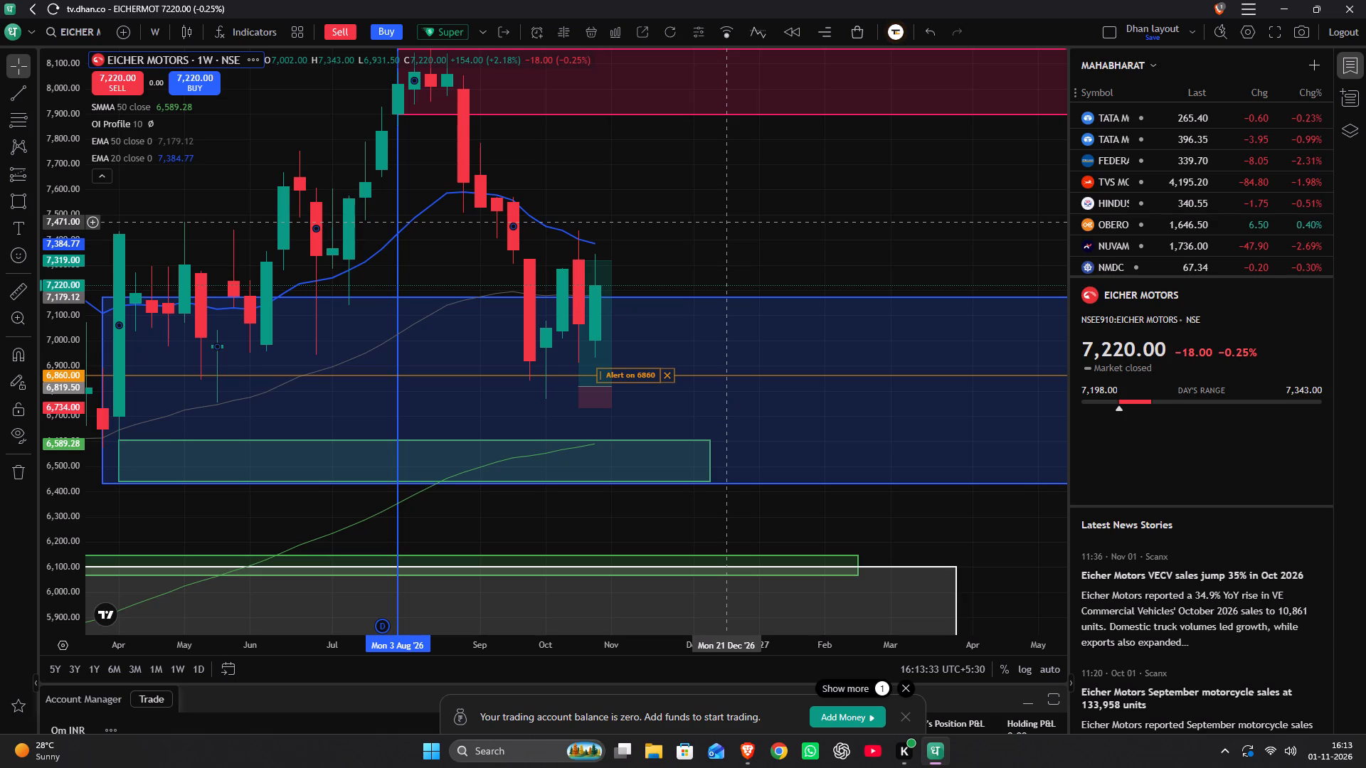
drag(716, 243, 929, 256)
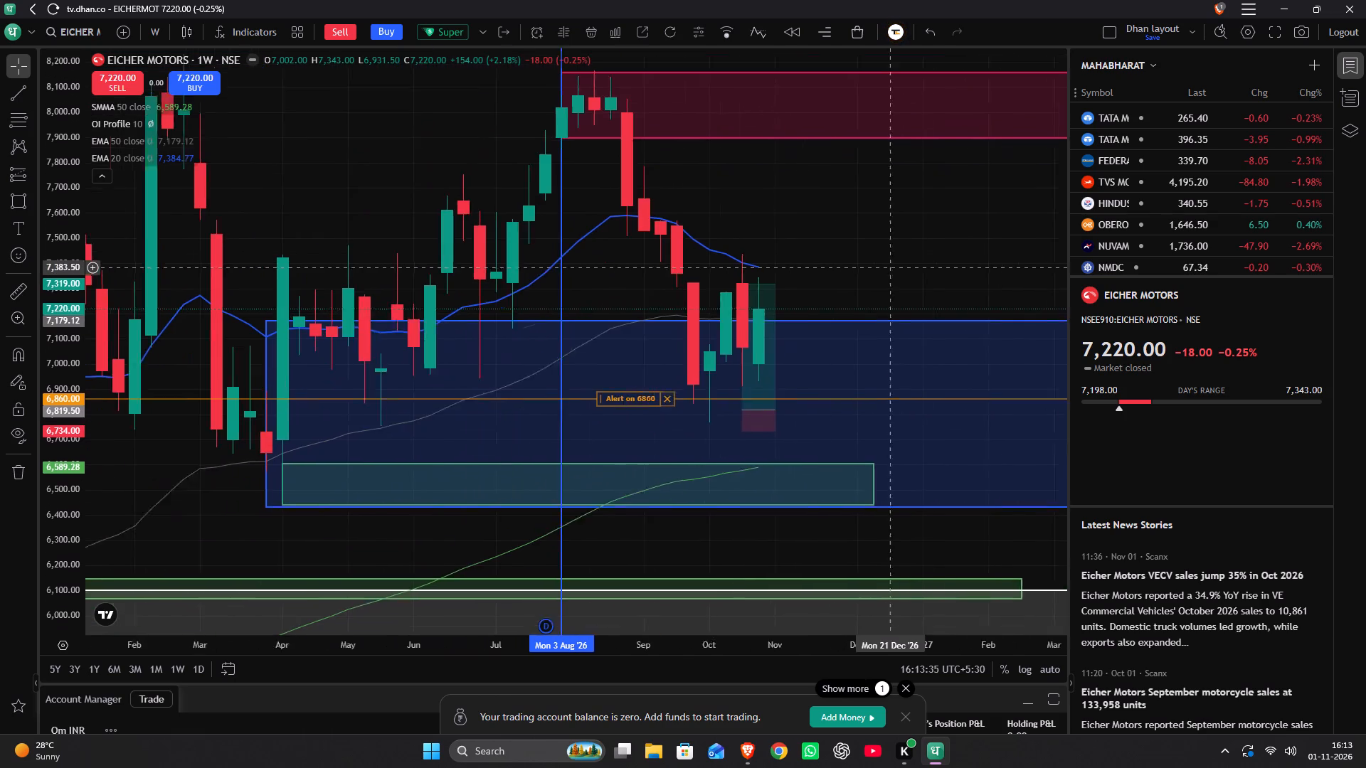
drag(929, 256, 972, 245)
scroll(970, 244, up, 2)
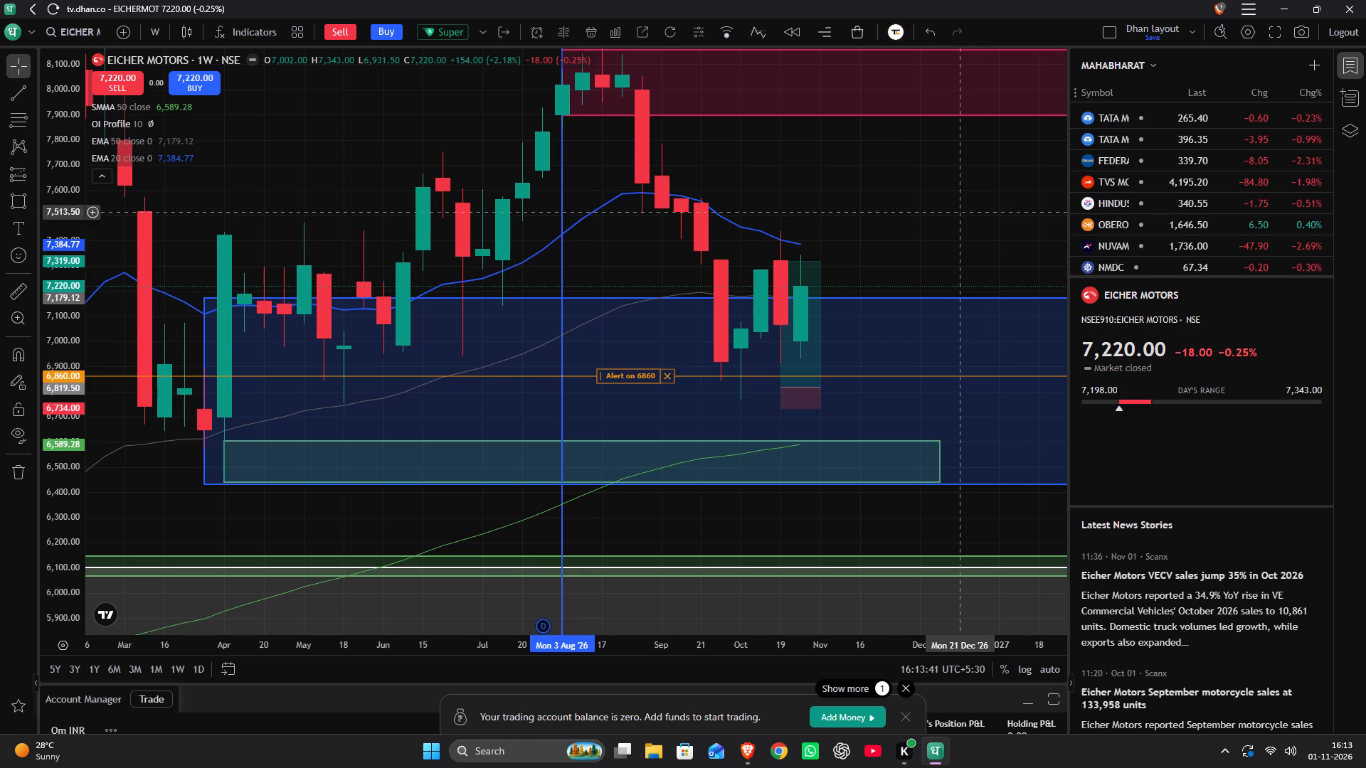
scroll(968, 194, down, 7)
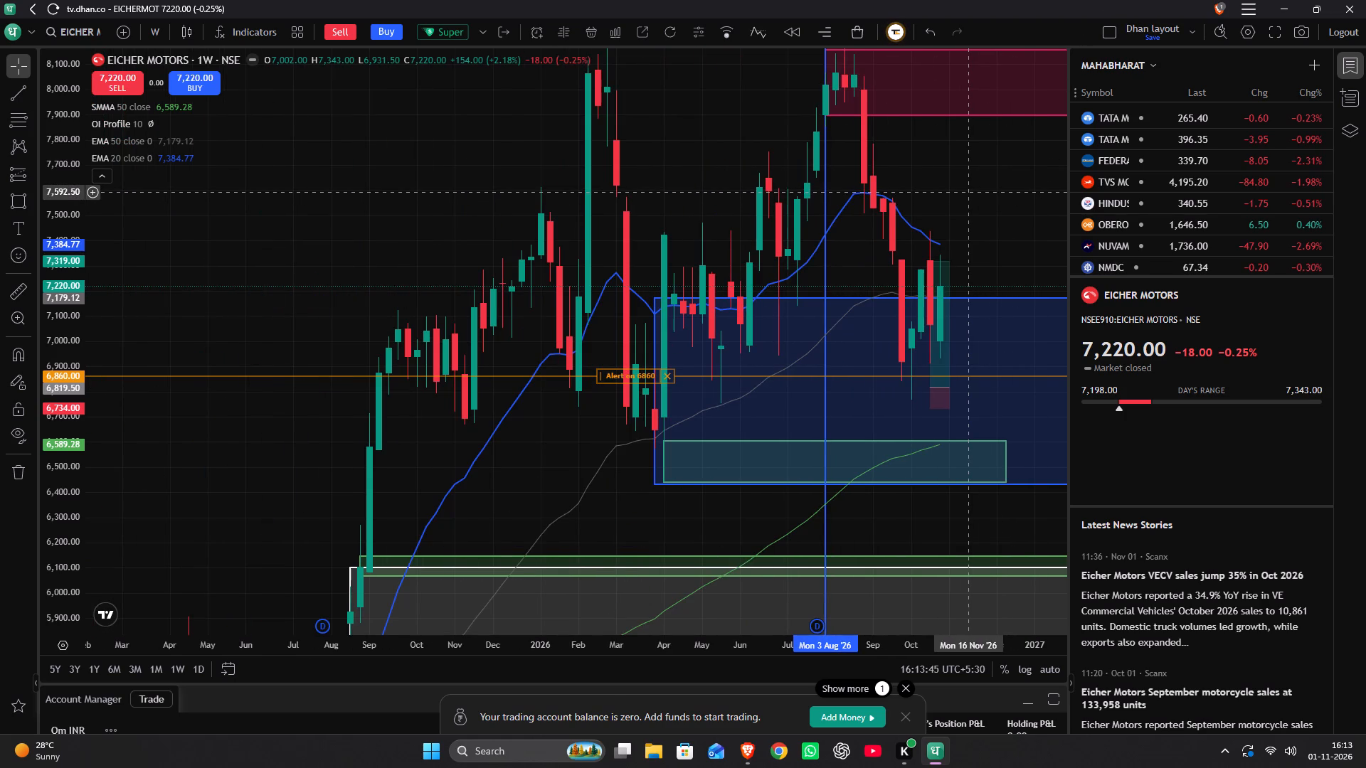
scroll(969, 186, up, 6)
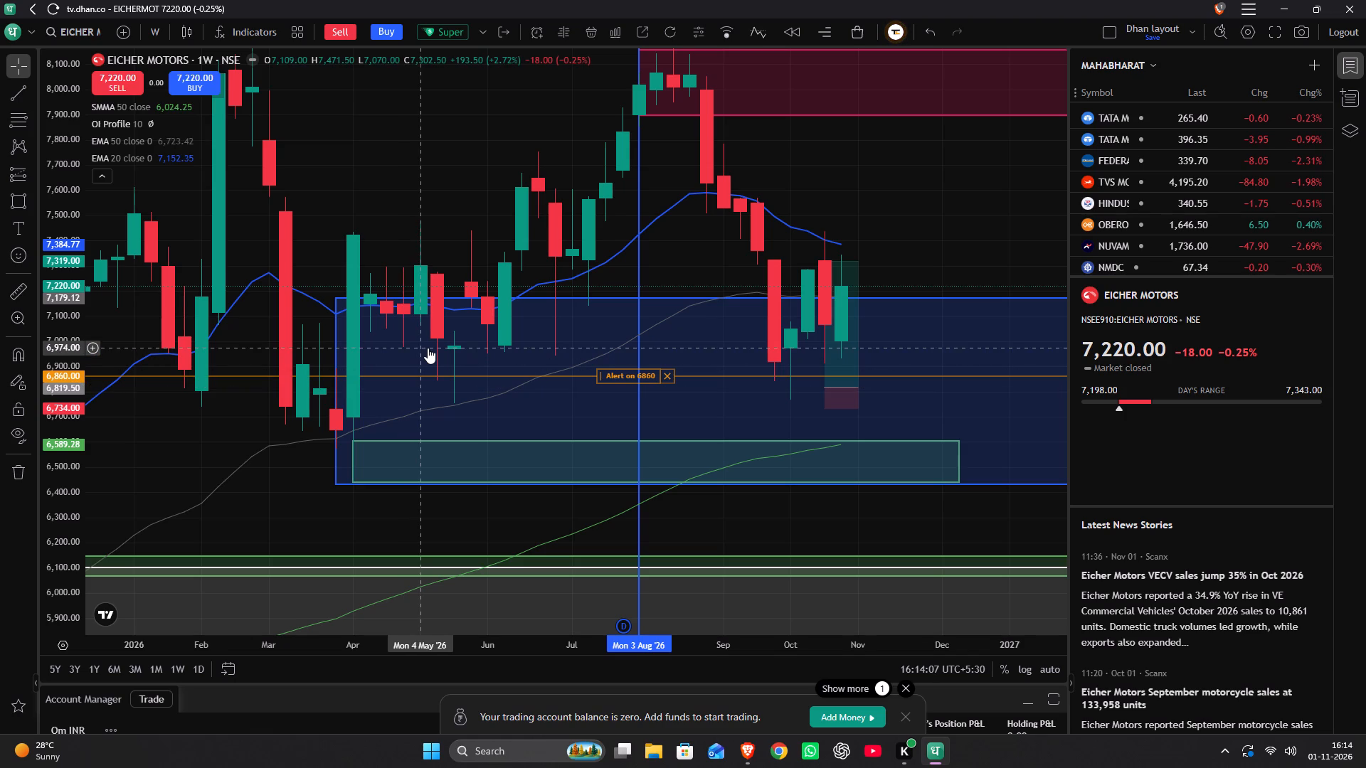
drag(603, 157, 521, 214)
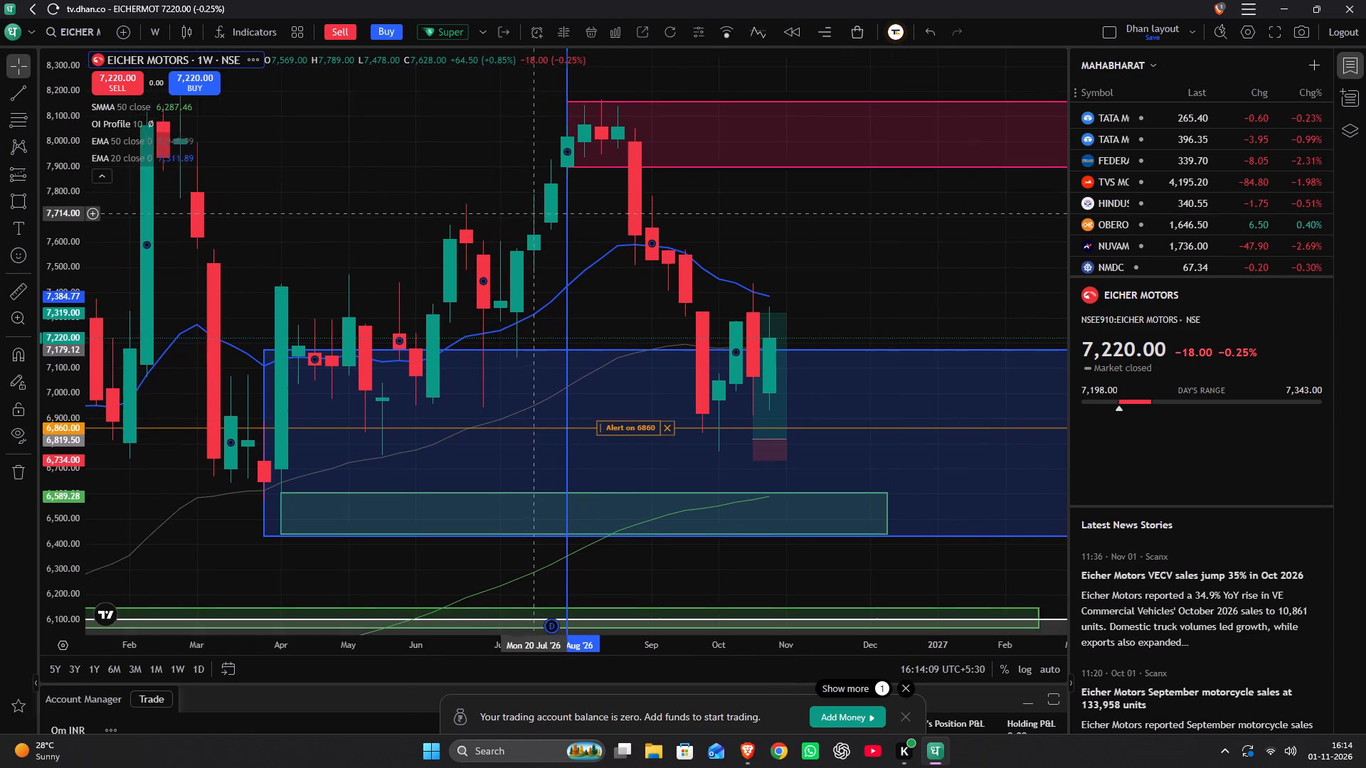
drag(521, 214, 521, 215)
scroll(513, 216, down, 6)
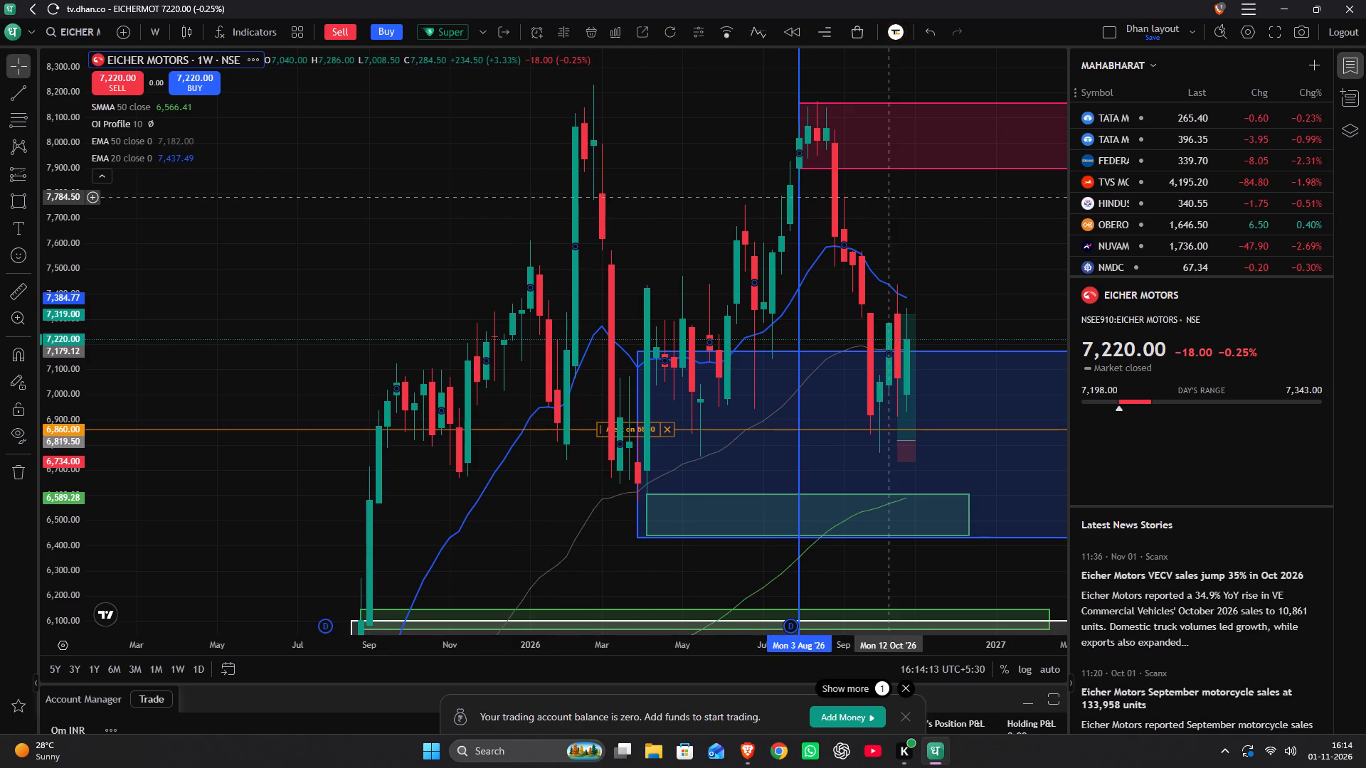
drag(891, 197, 460, 178)
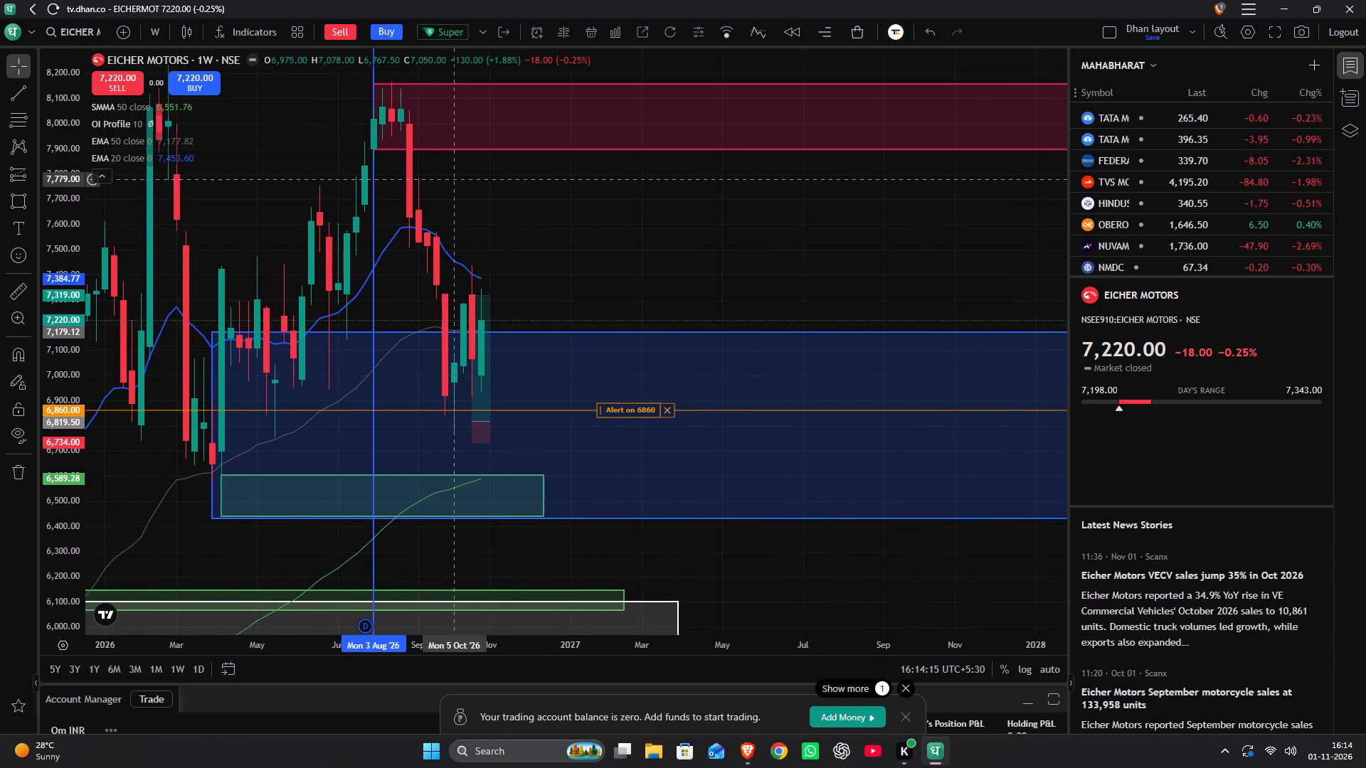
scroll(457, 170, up, 5)
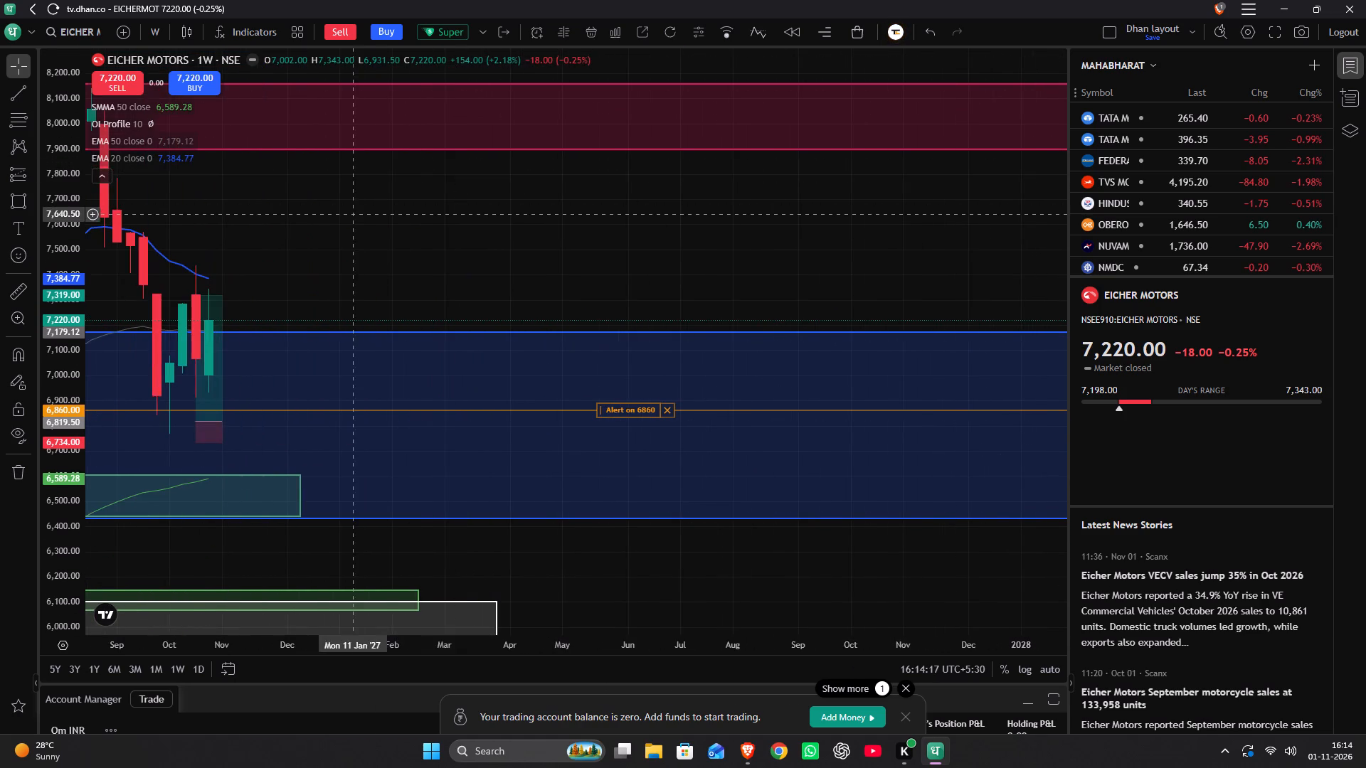
drag(346, 214, 909, 179)
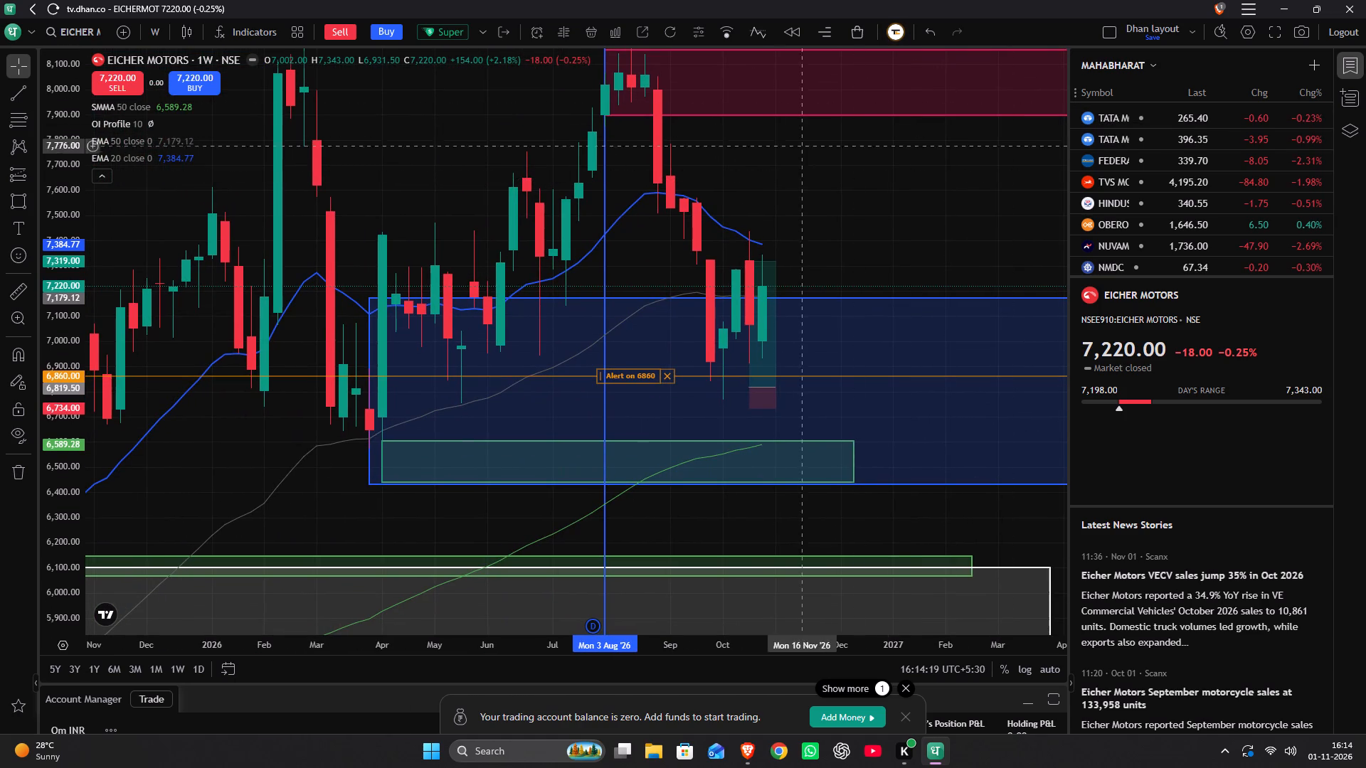
Open Exide Industries from the MAHABHARAT watchlist and examine its weekly price action around the marked supply and demand zones.
scroll(1143, 186, down, 7)
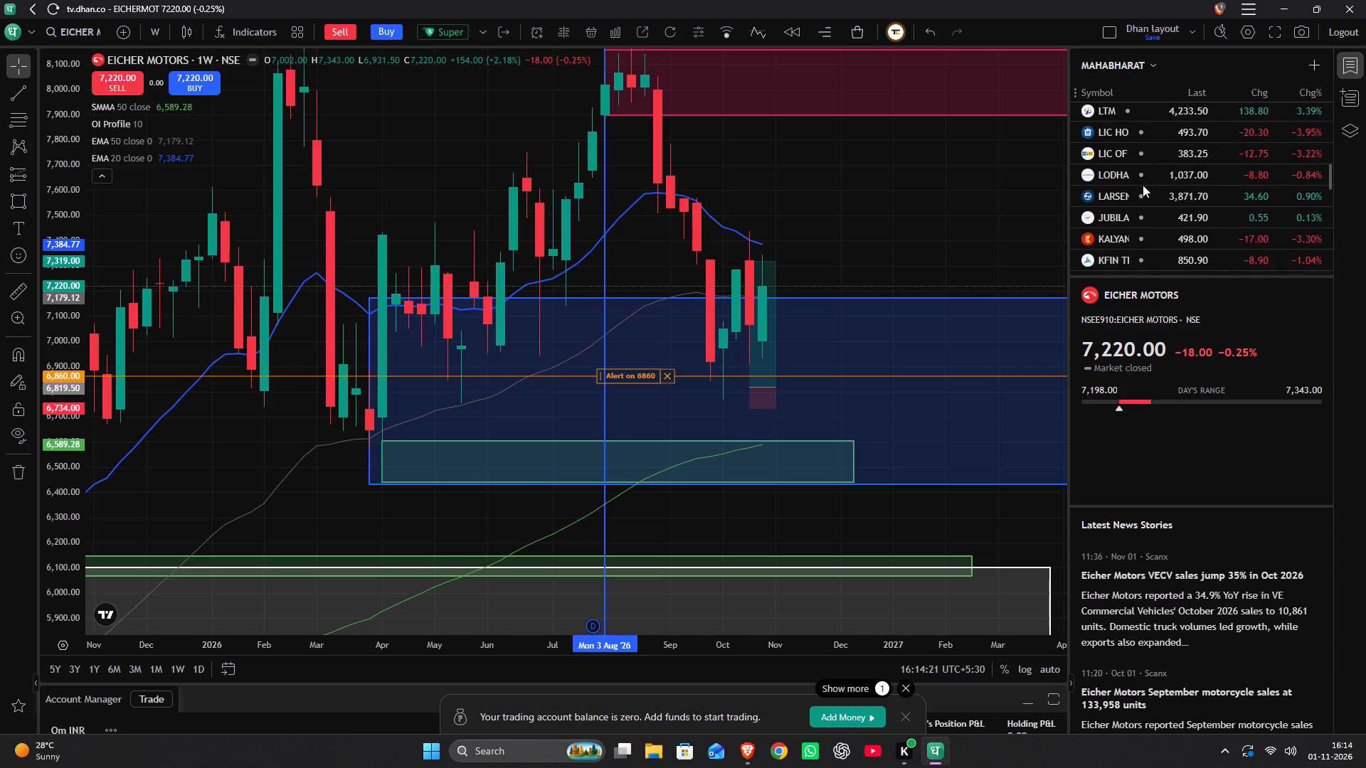
scroll(1143, 185, down, 7)
click(1137, 171)
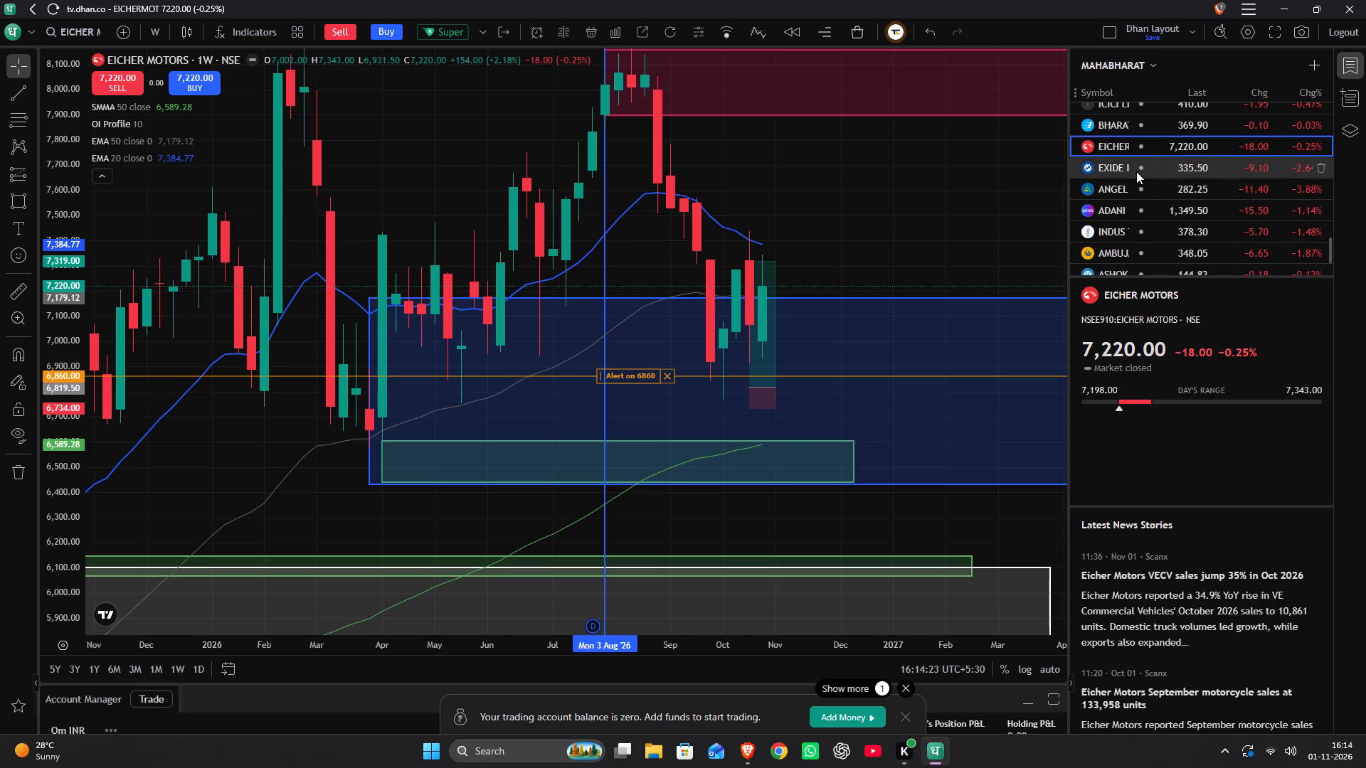
drag(851, 302, 971, 278)
scroll(968, 280, up, 6)
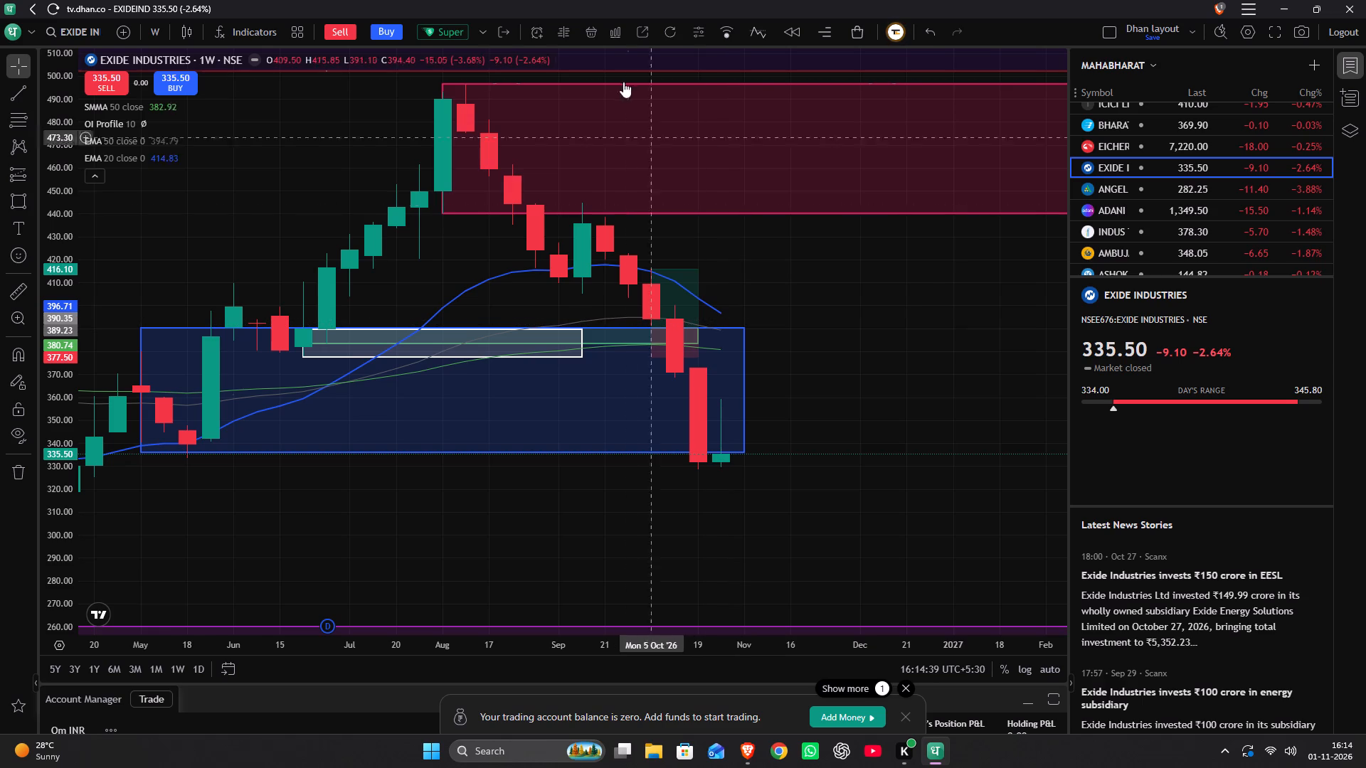
scroll(822, 321, down, 3)
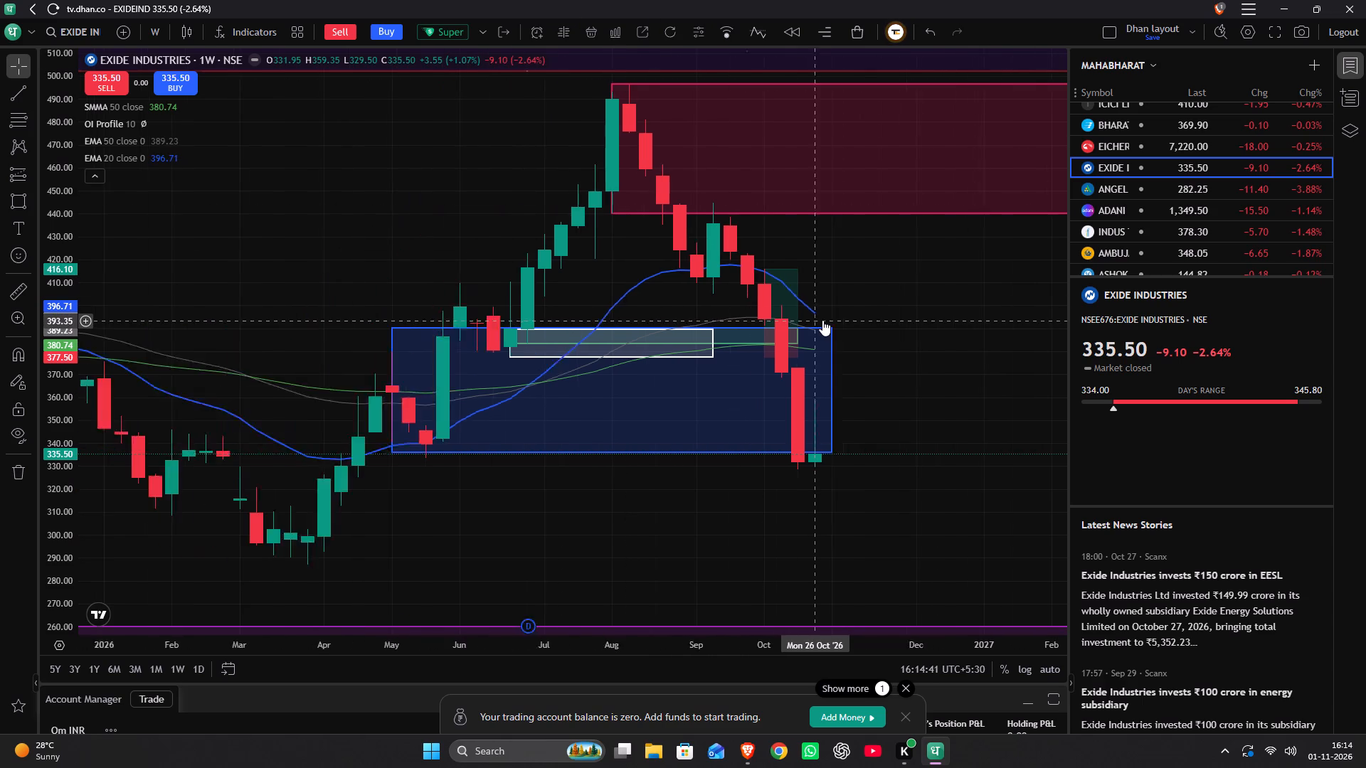
scroll(822, 320, down, 1)
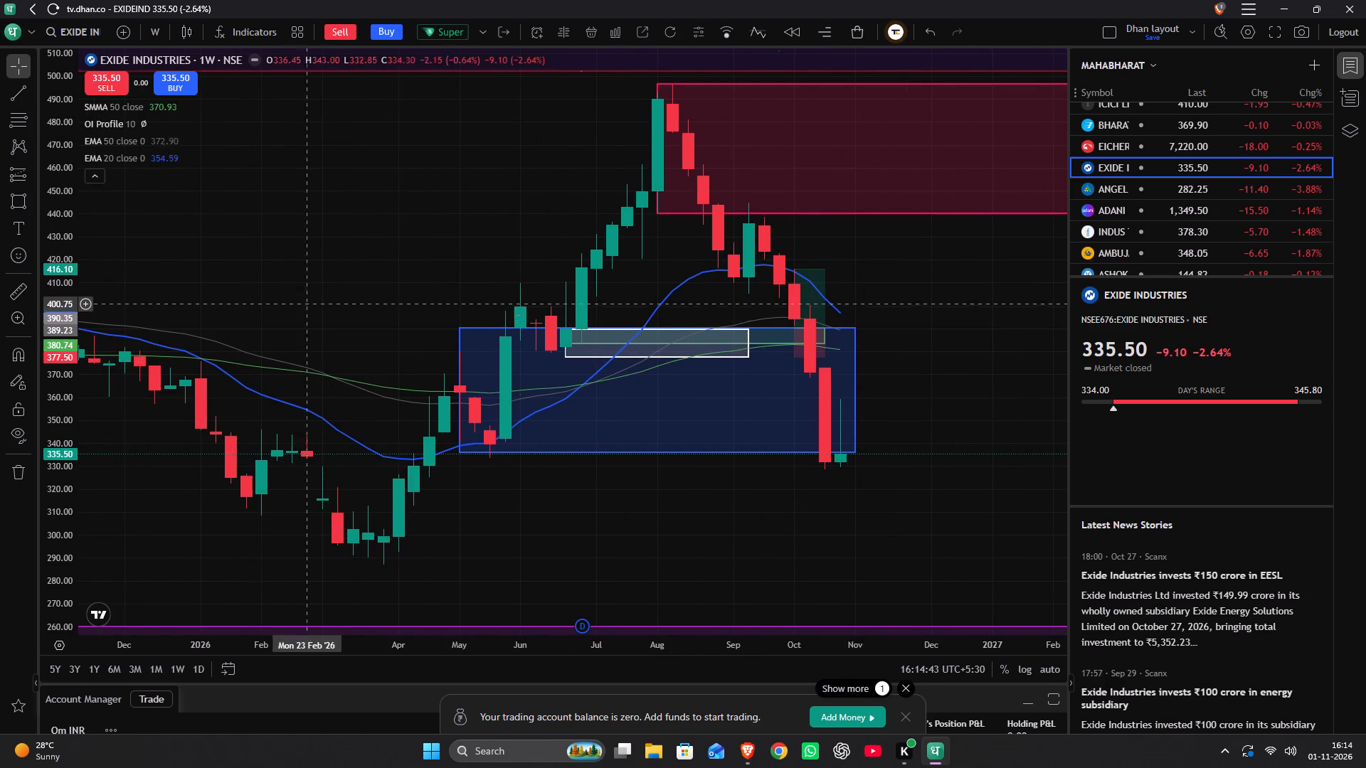
Switch Exide Industries to the 1-day interval and examine recent candles against the demand zones and the existing long position.
text(1d)
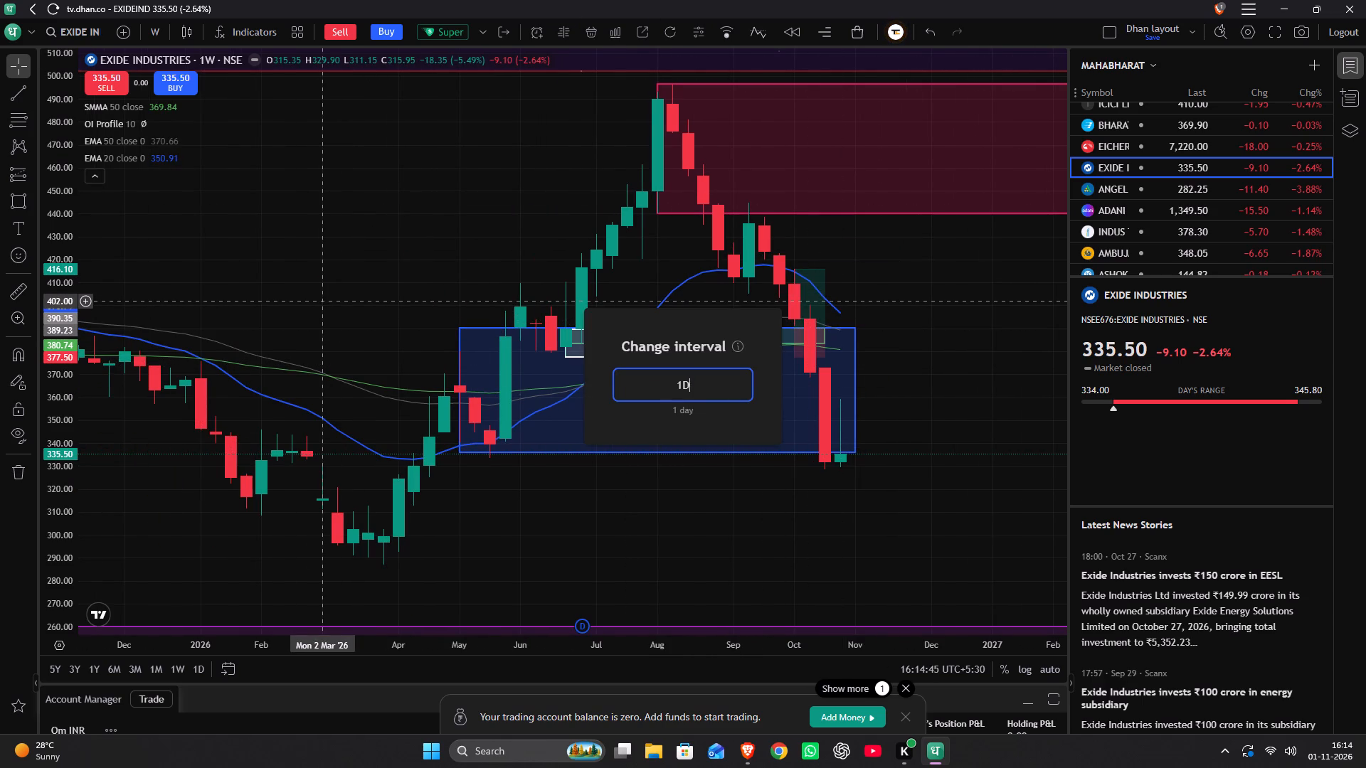
key(Return)
scroll(325, 301, down, 3)
drag(322, 292, 326, 292)
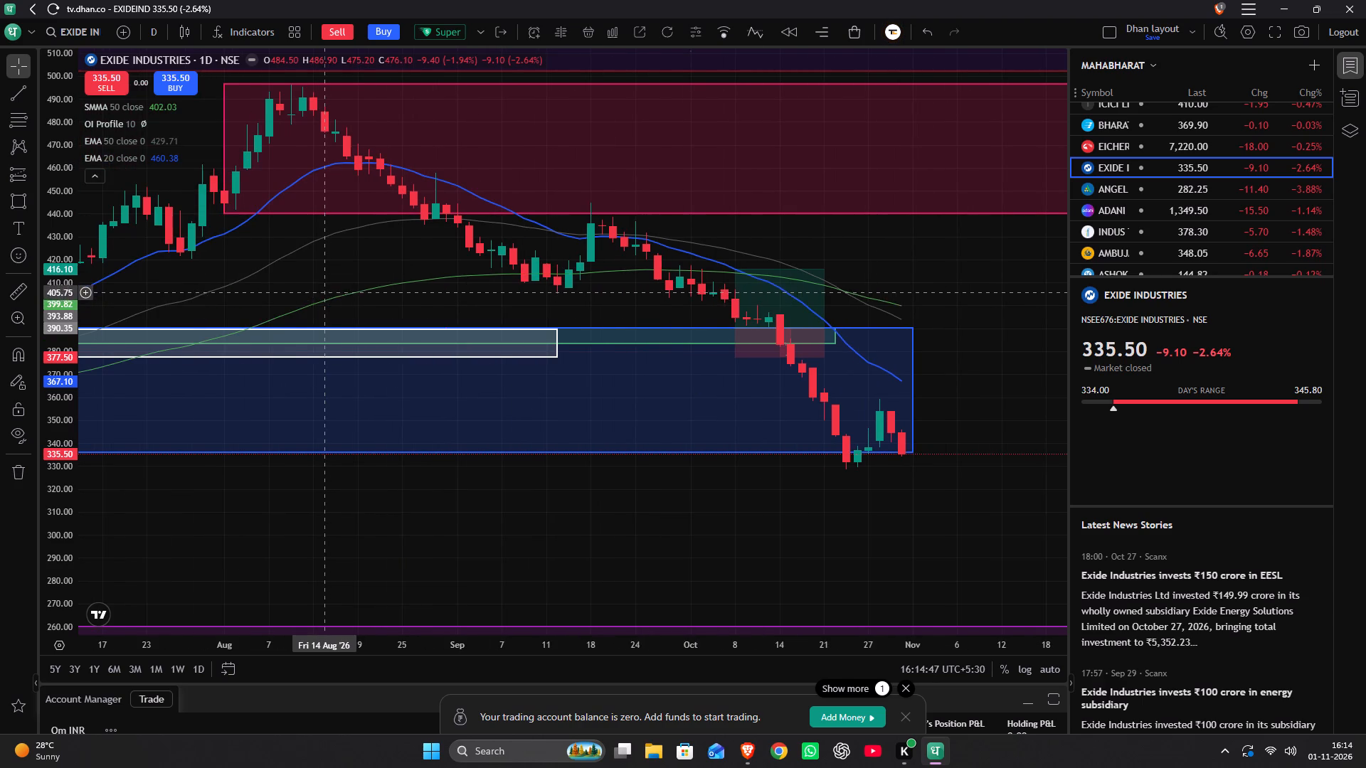
drag(326, 292, 388, 272)
scroll(68, 303, up, 12)
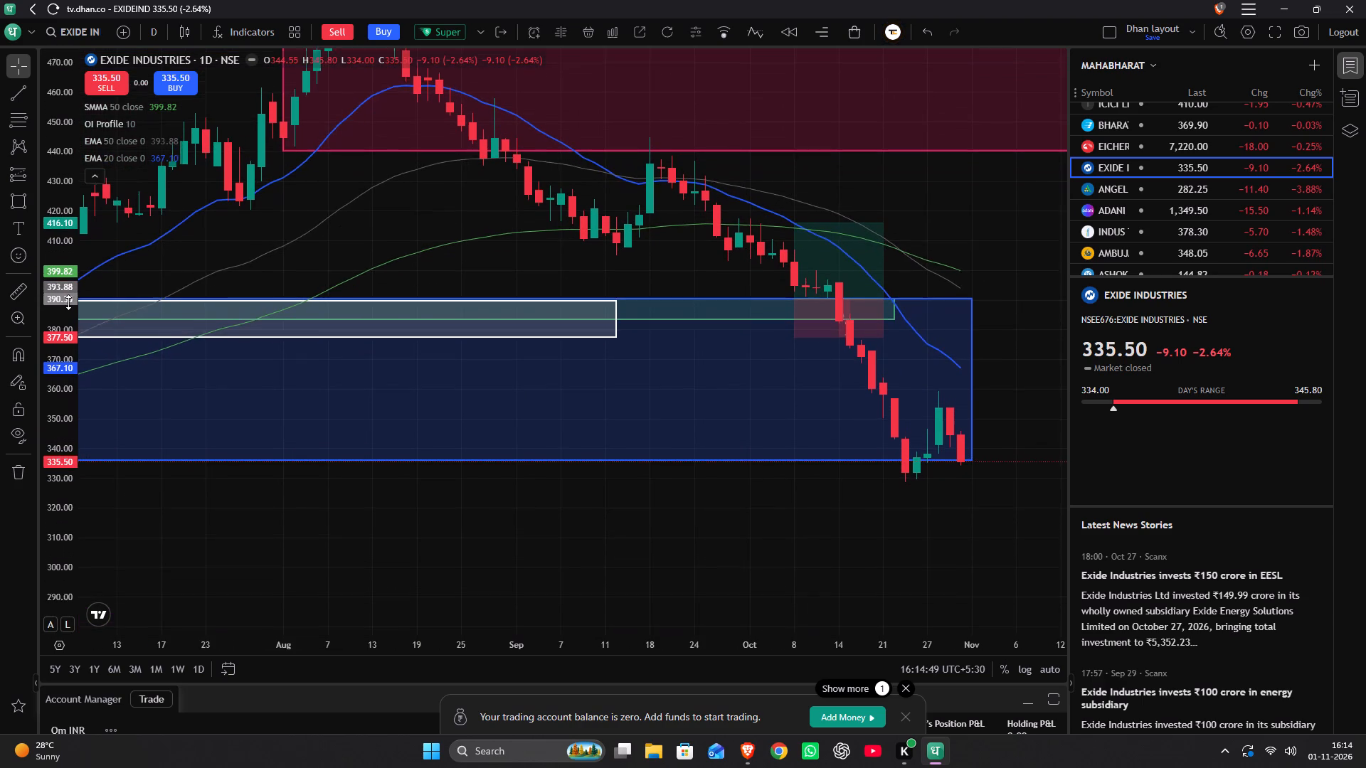
scroll(68, 302, up, 2)
drag(703, 550, 696, 597)
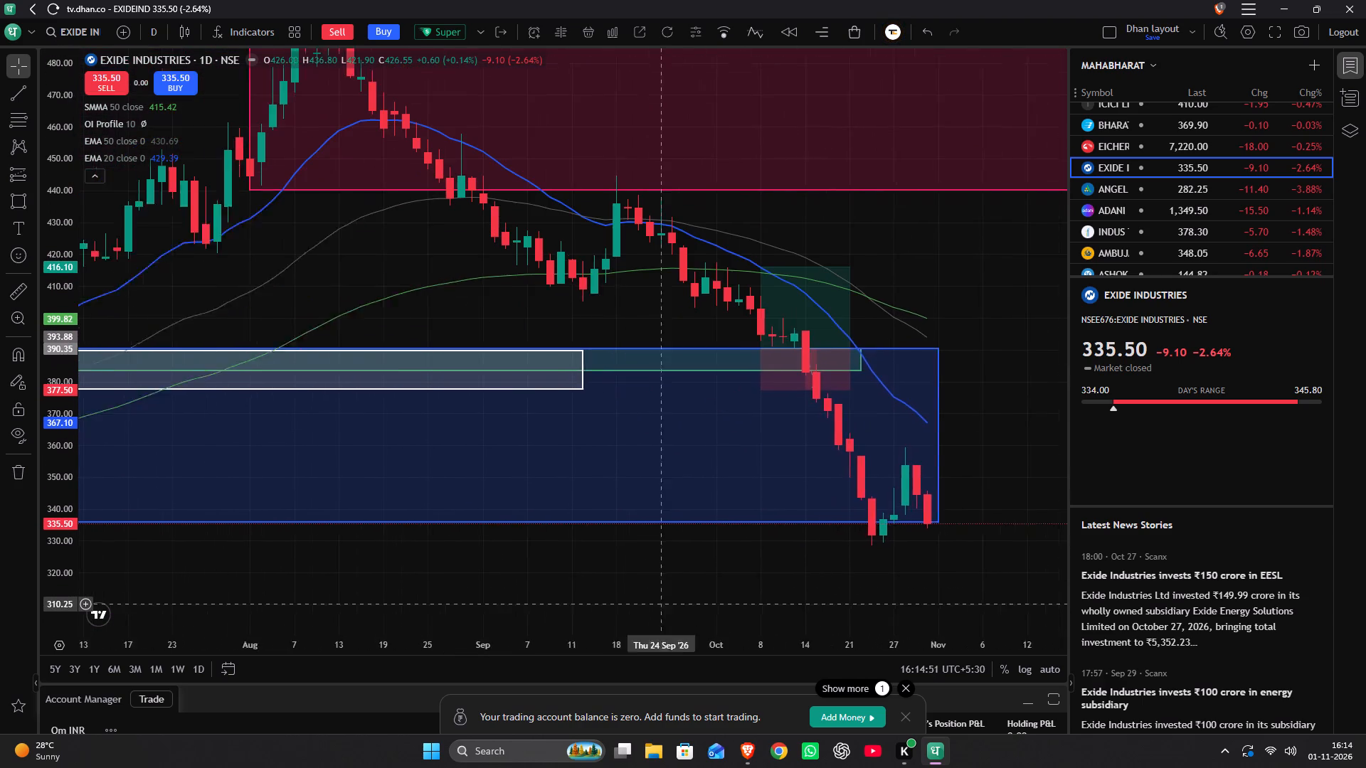
drag(696, 597, 706, 586)
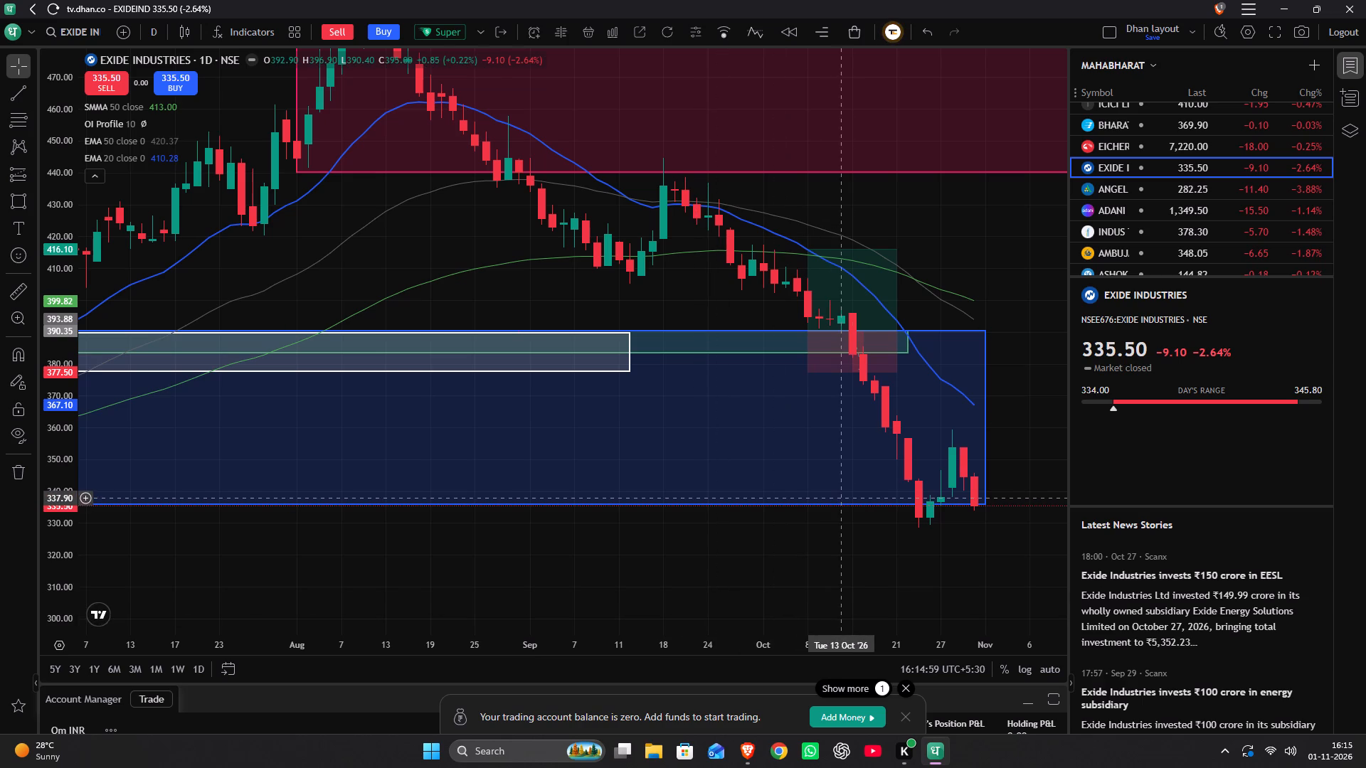
scroll(766, 580, down, 4)
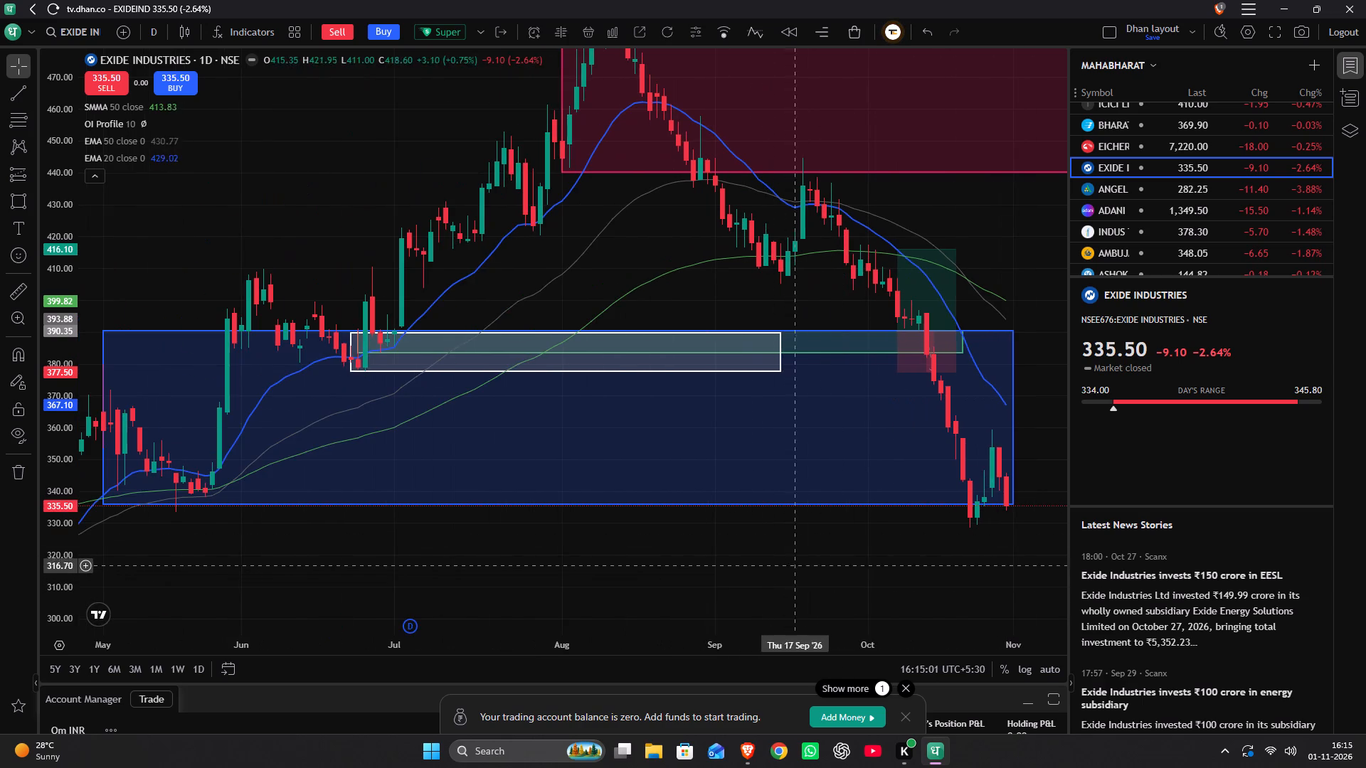
drag(868, 546, 392, 548)
scroll(52, 474, up, 9)
drag(647, 464, 830, 458)
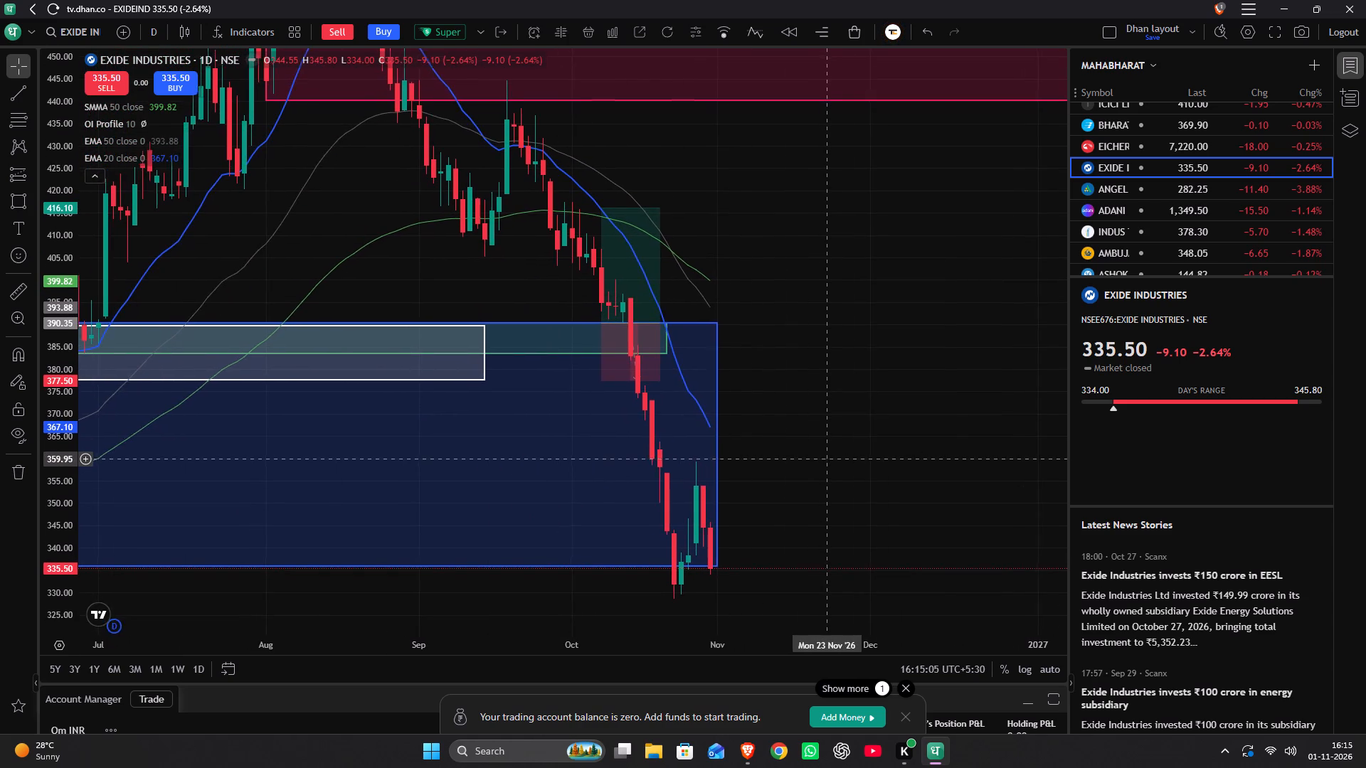
drag(830, 458, 925, 430)
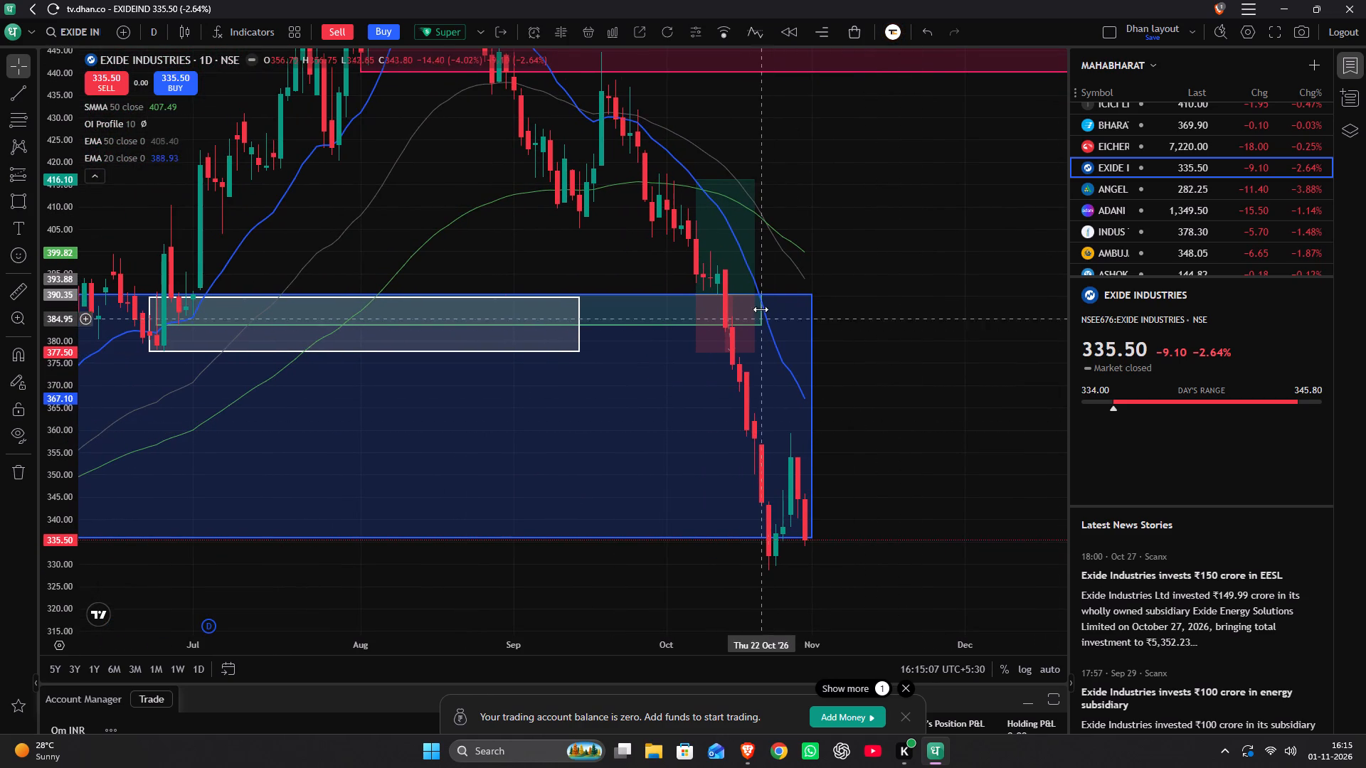
Delete the old long position drawing from the Exide Industries daily chart.
click(738, 288)
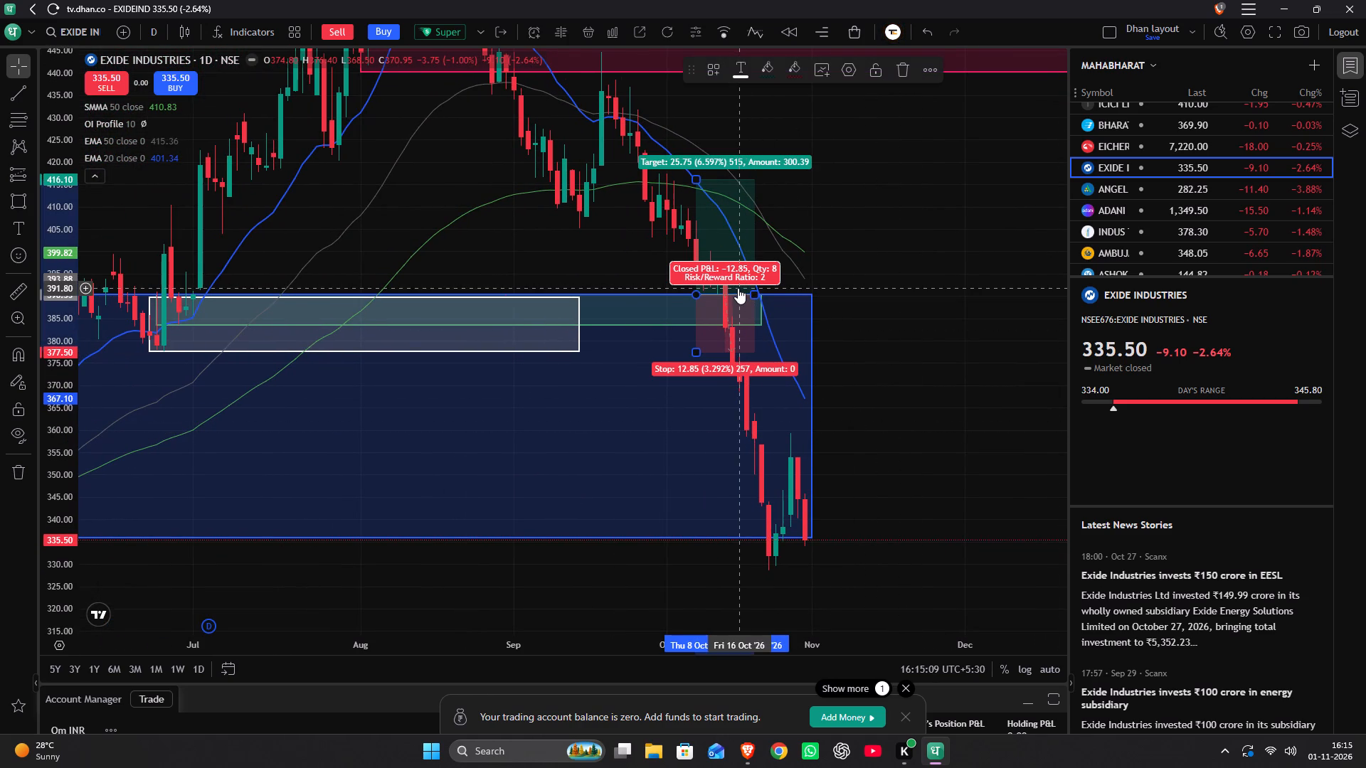
key(Delete)
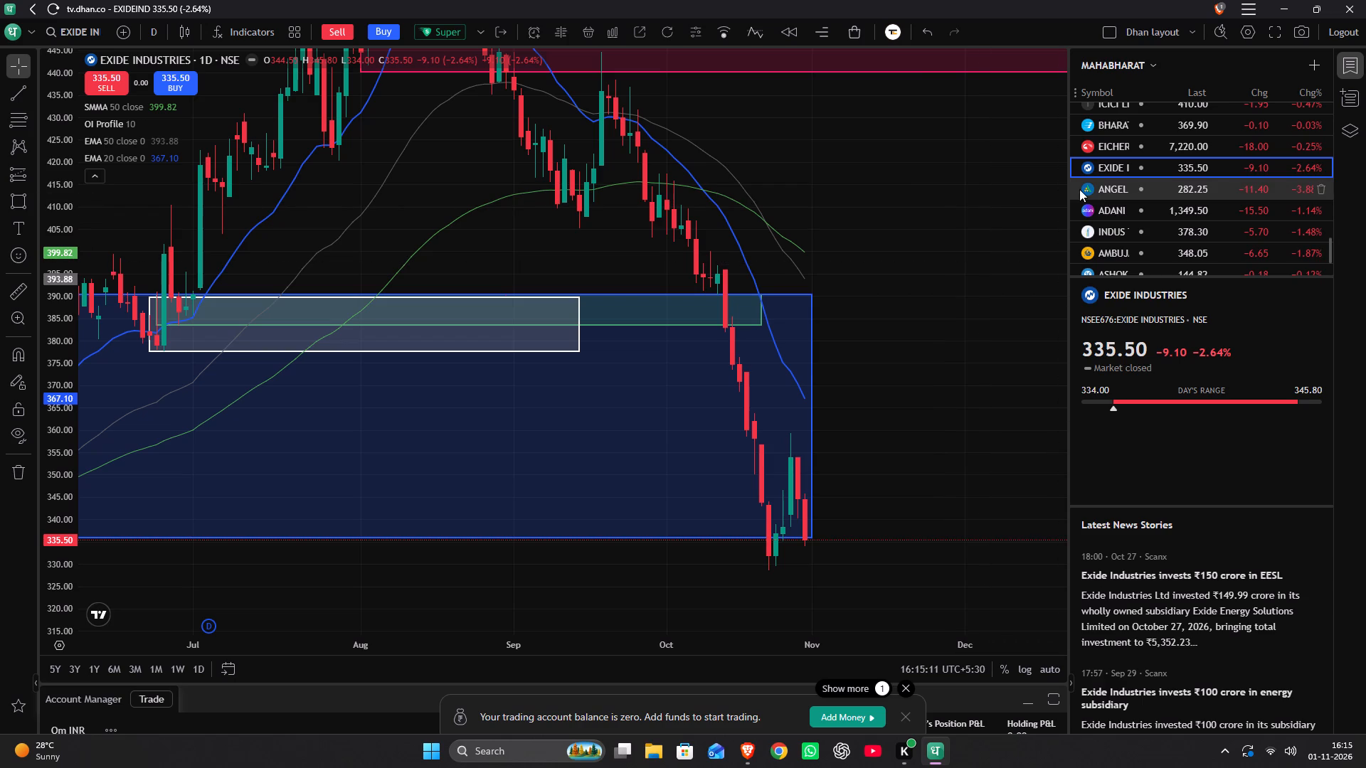
Open Angel One from the MAHABHARAT watchlist and examine its 1-month candles against the marked zones, moving averages and alert levels.
click(1094, 192)
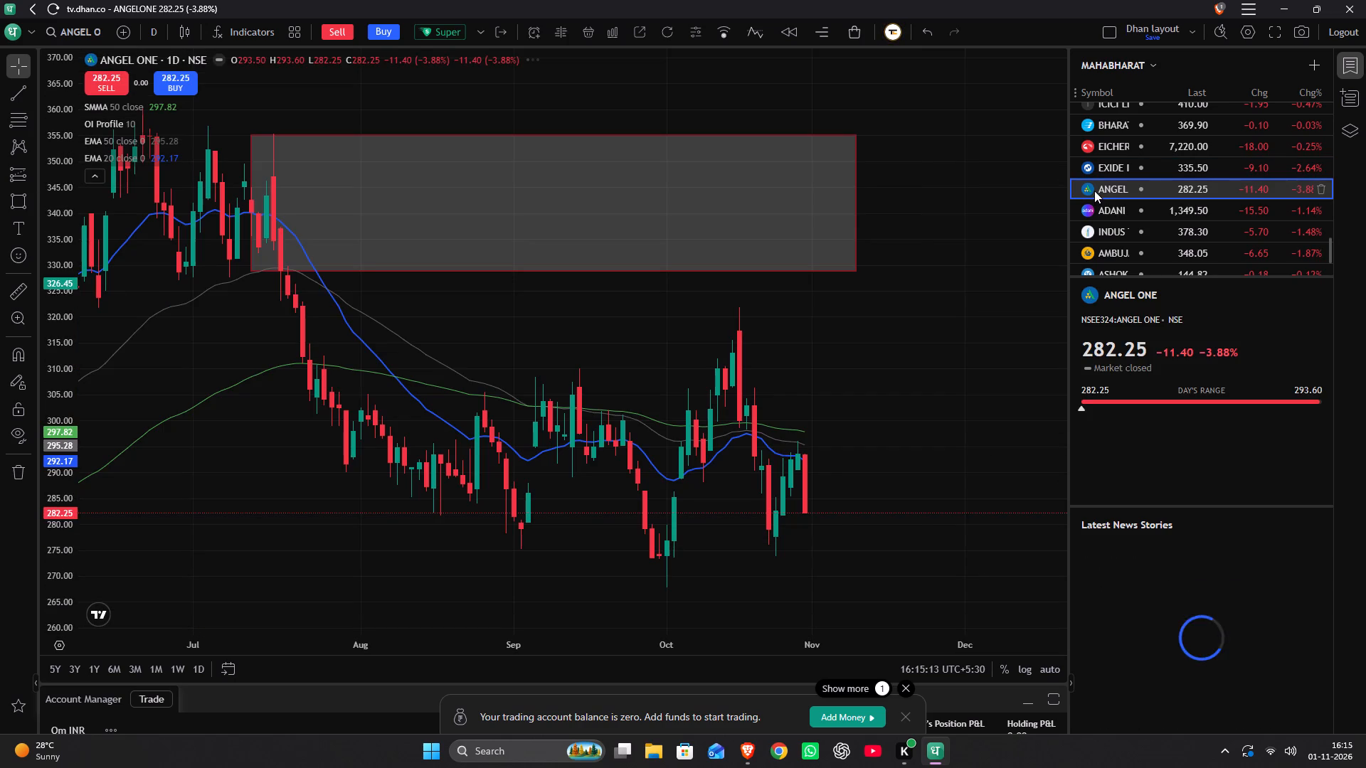
drag(680, 511, 724, 449)
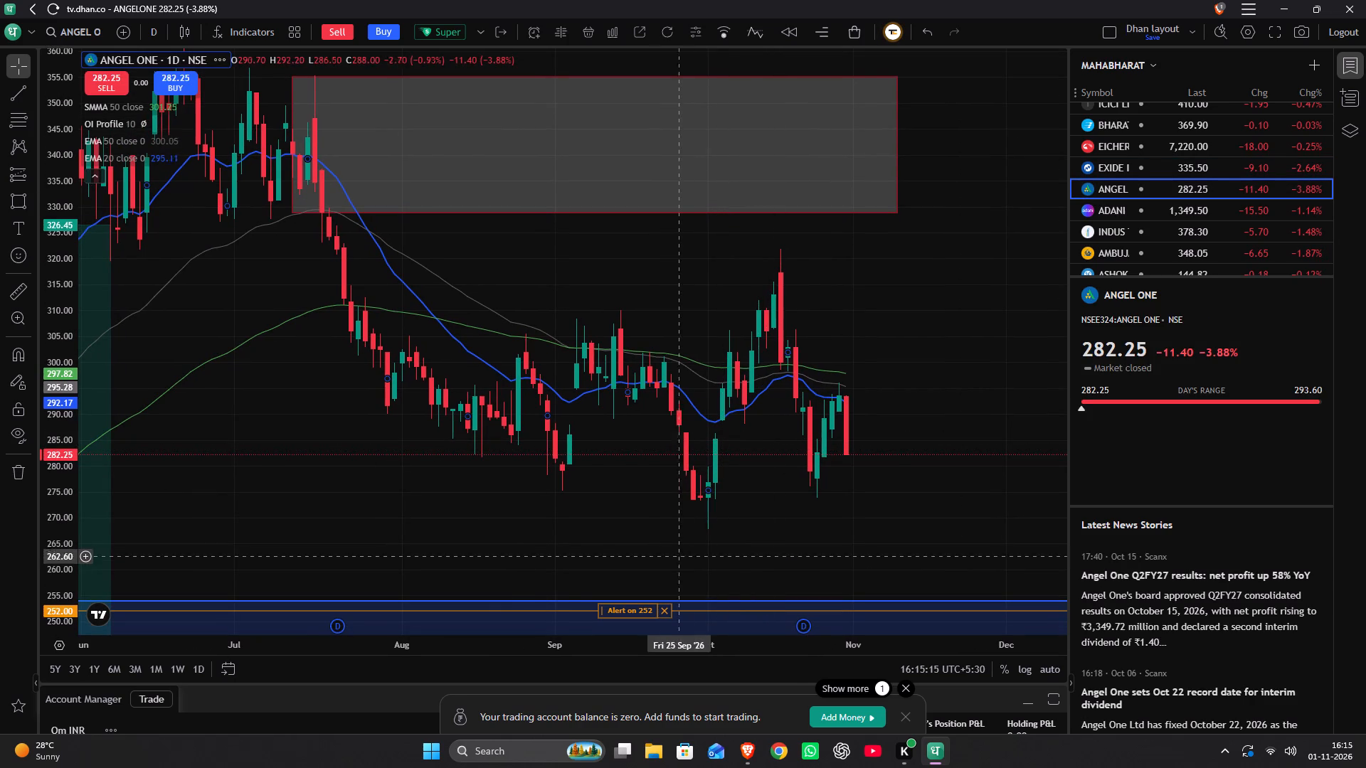
key(1)
key(m)
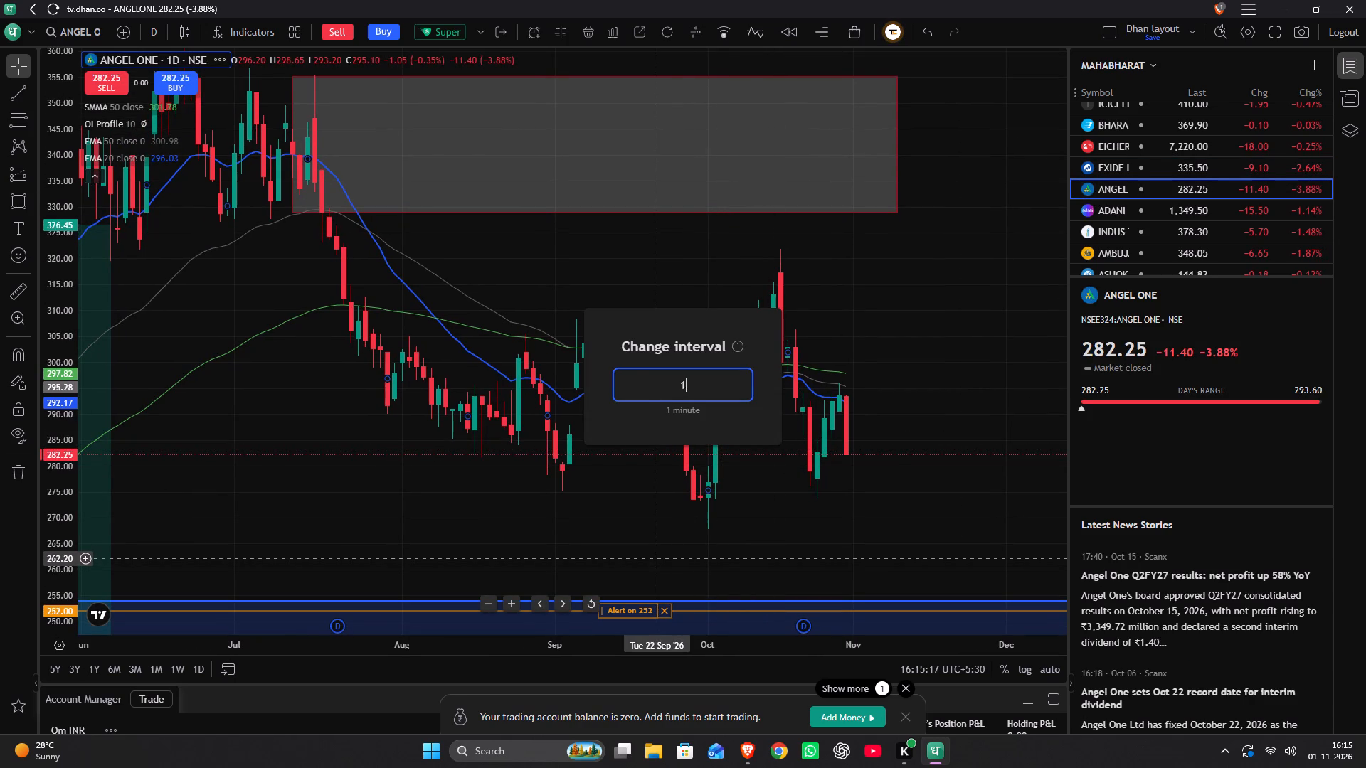
key(Return)
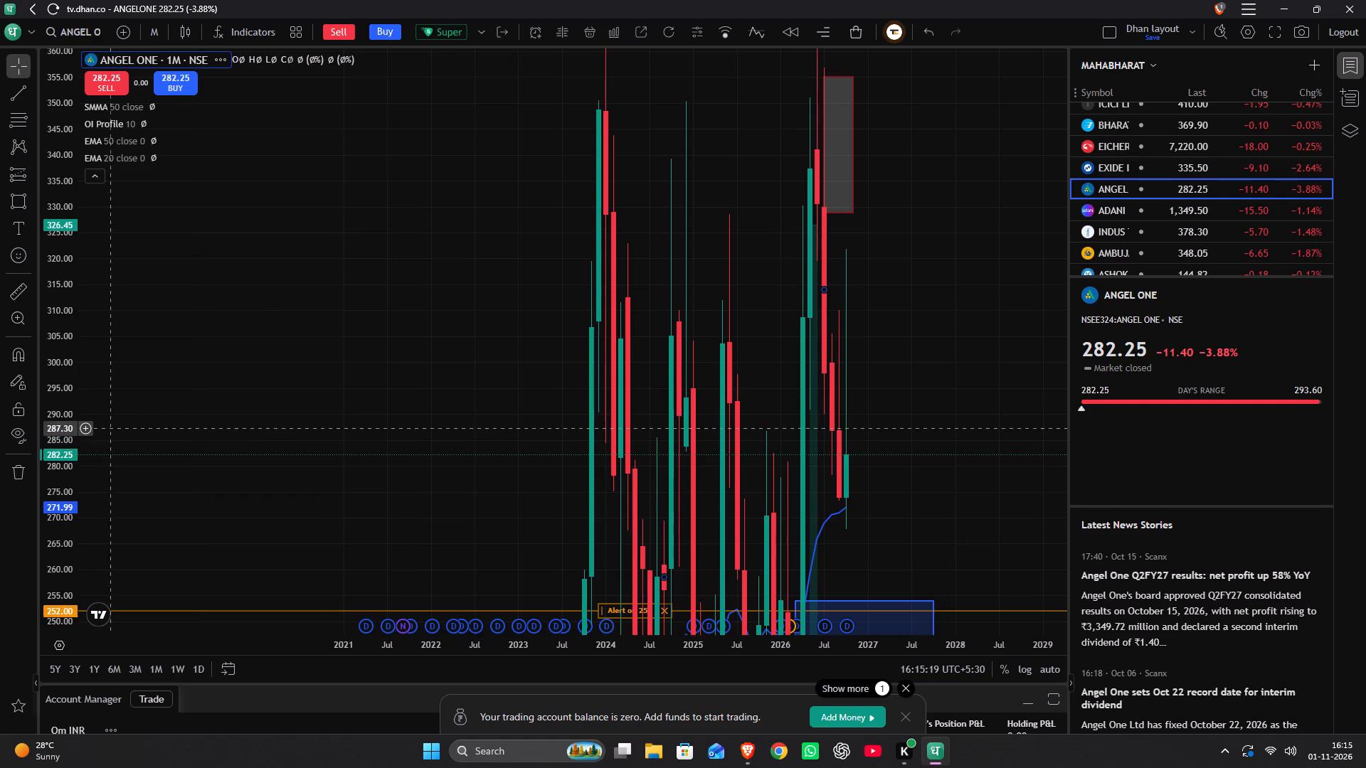
scroll(63, 412, down, 14)
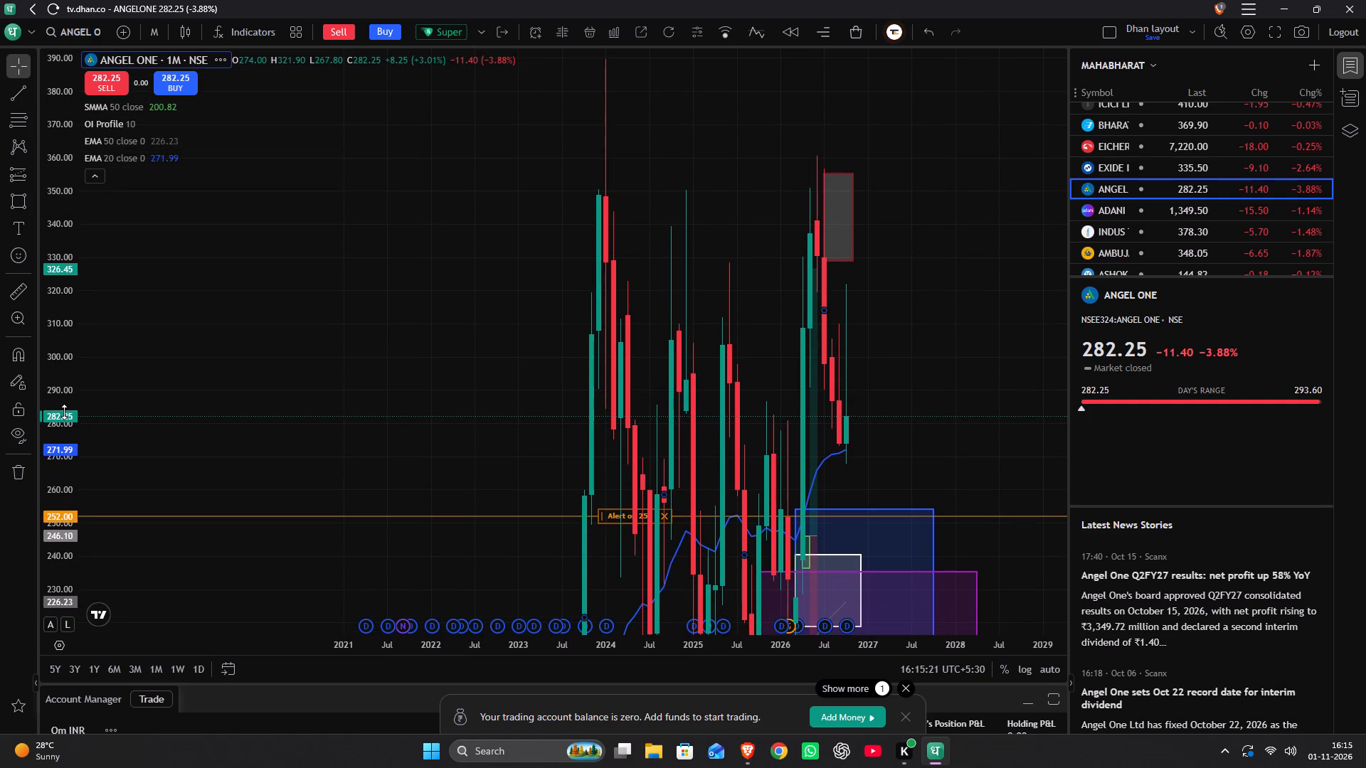
scroll(210, 406, up, 8)
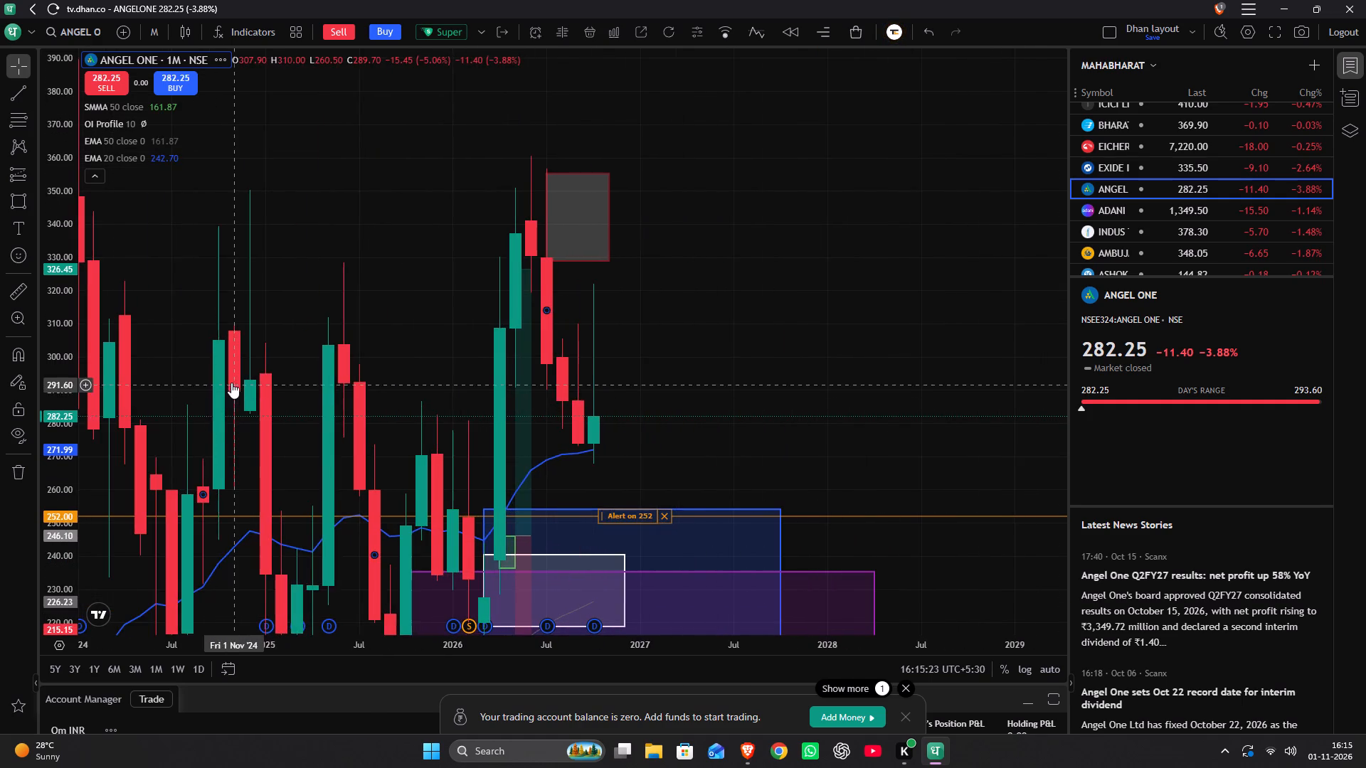
drag(233, 382, 470, 297)
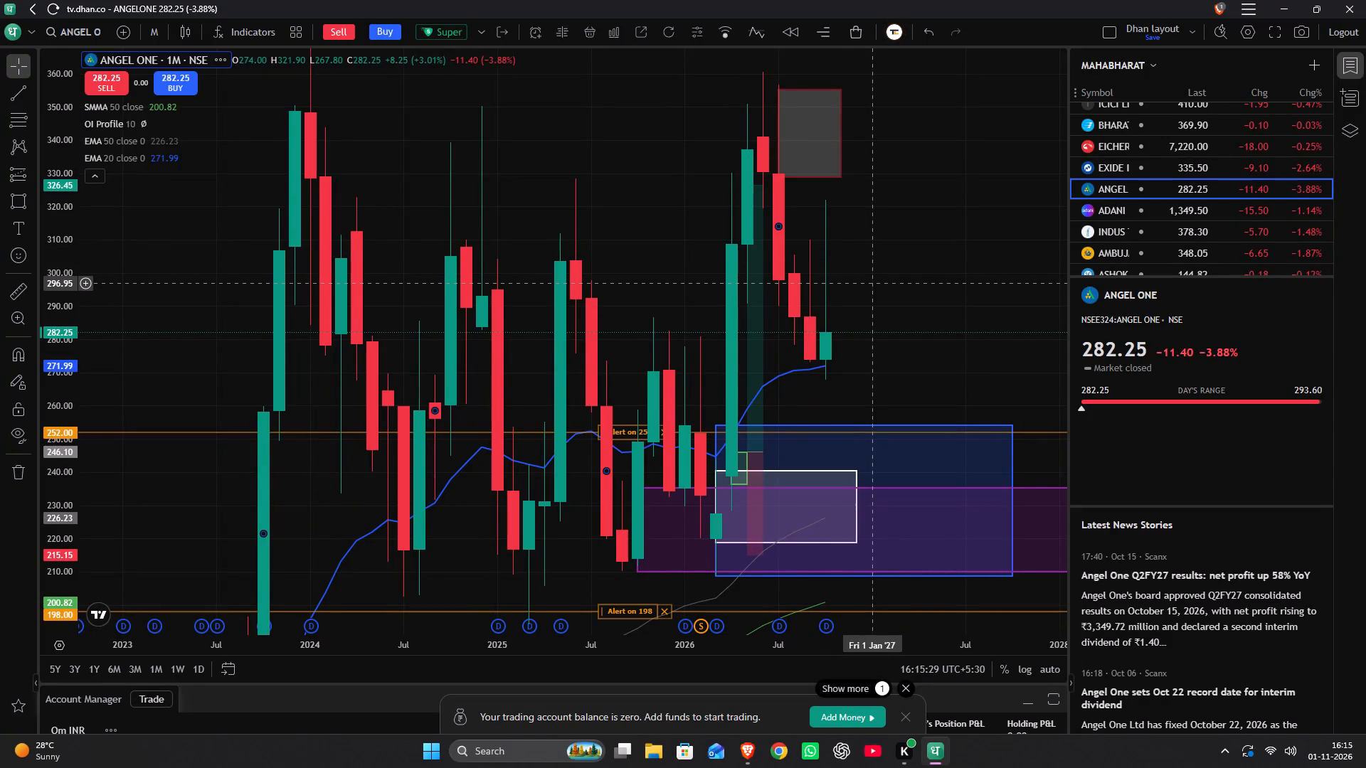
scroll(874, 285, up, 1)
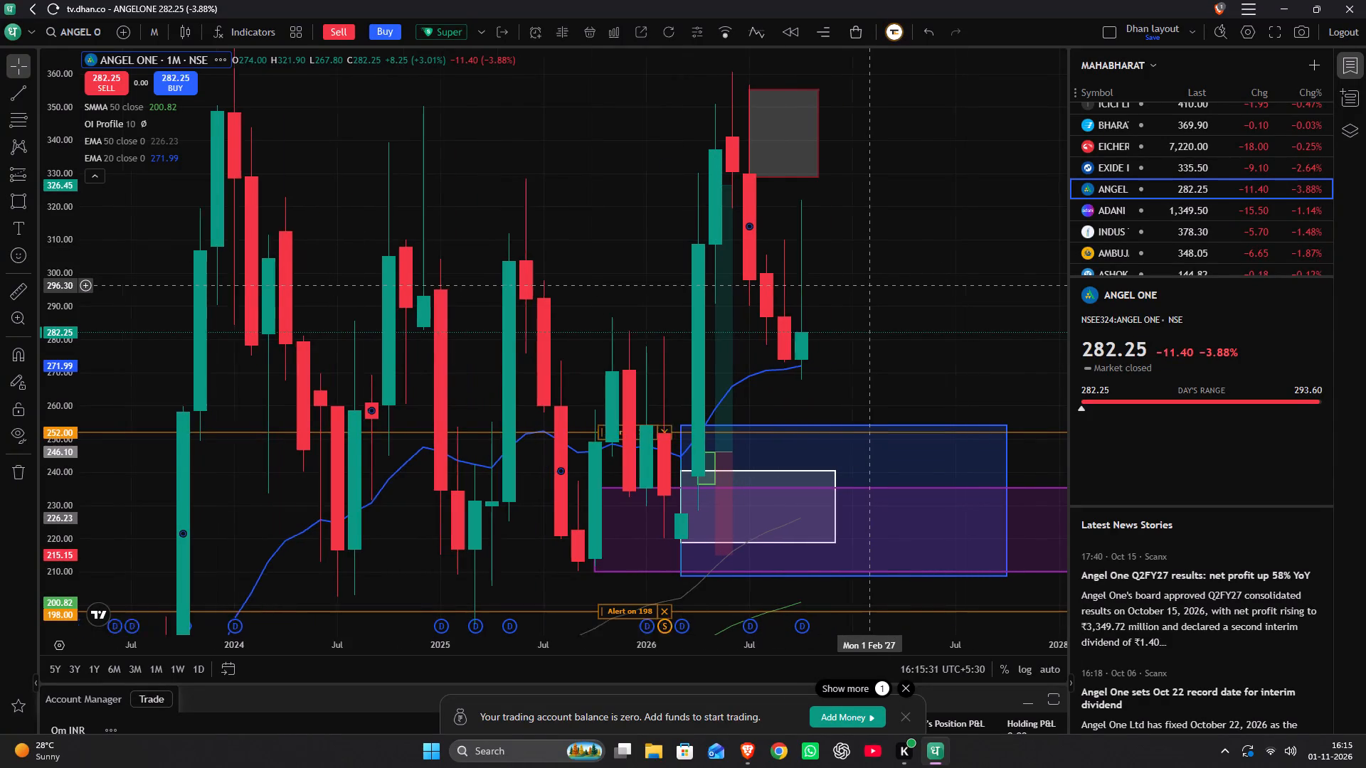
scroll(874, 285, up, 2)
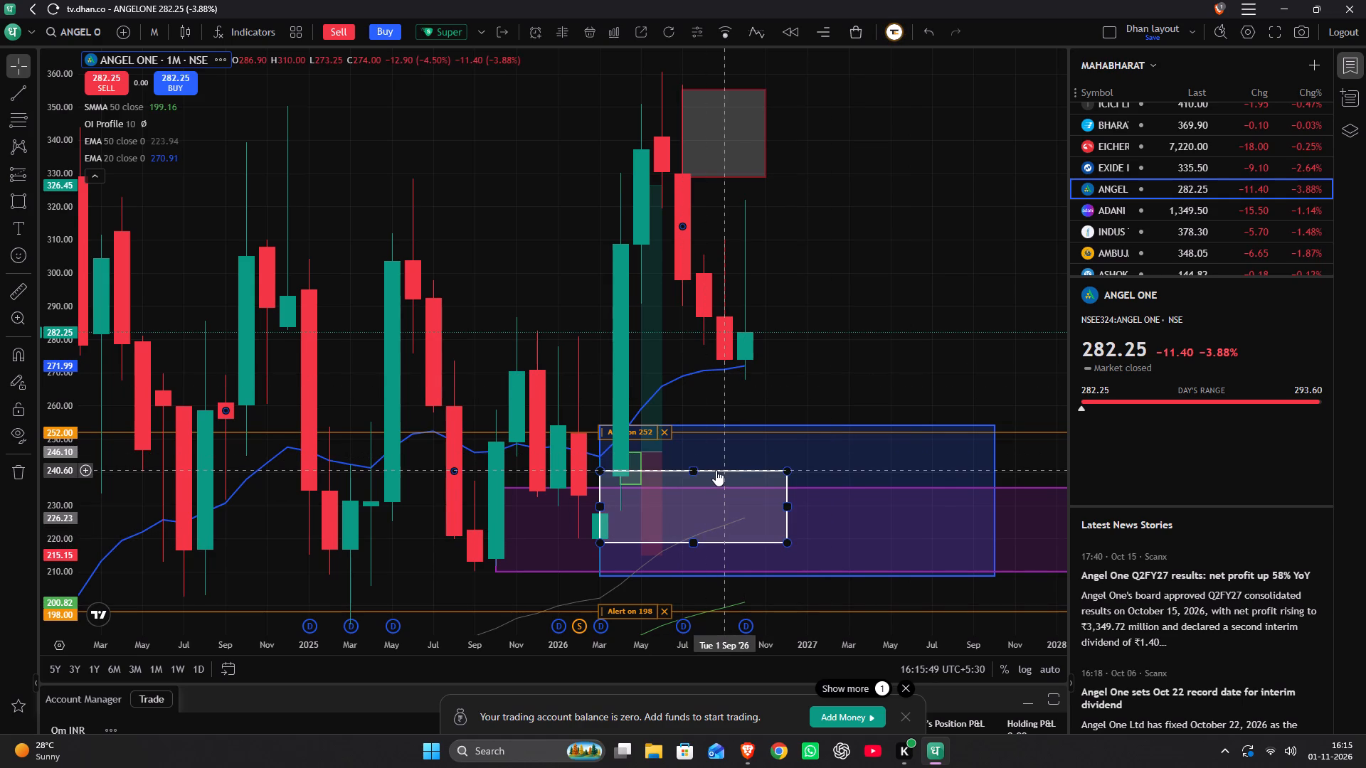
Check Angel One's 3-month candles against the demand zones and return the chart to the 1-day interval.
key(3)
key(m)
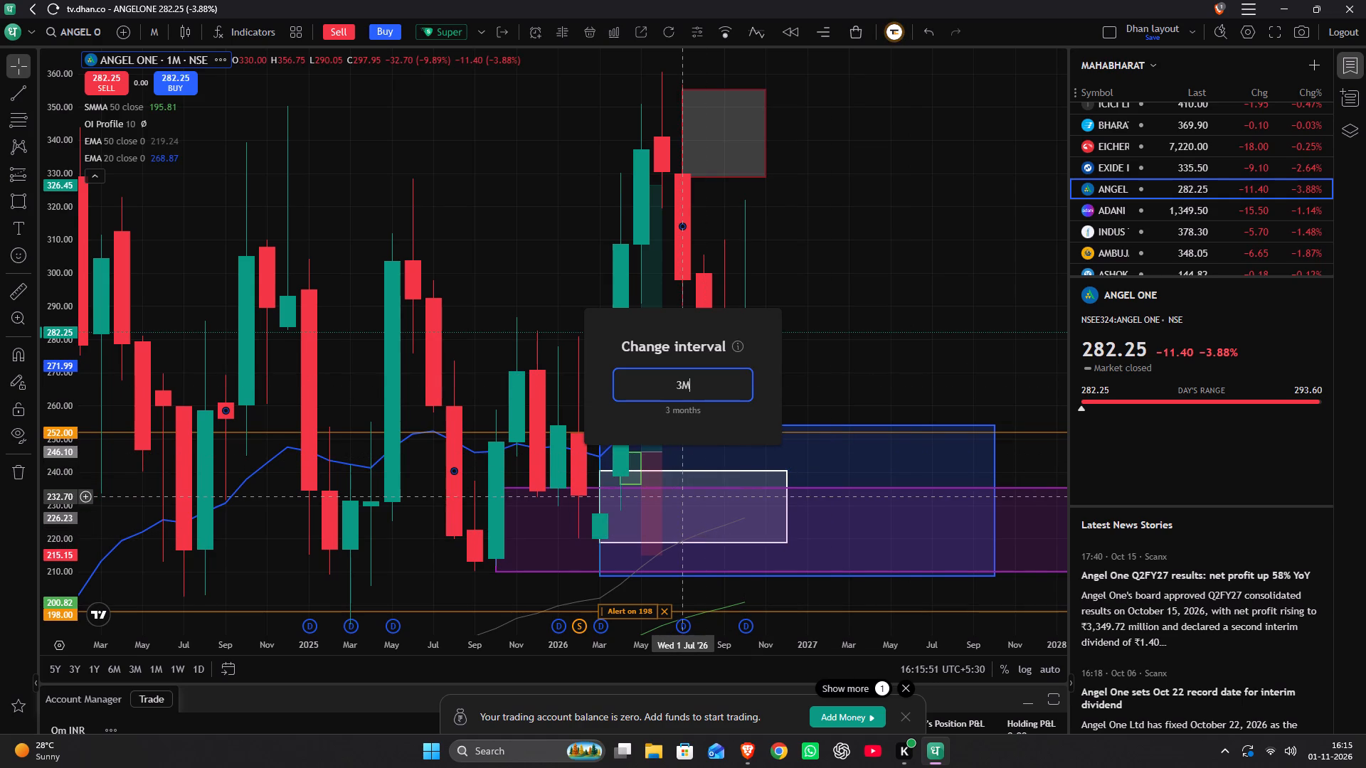
key(Return)
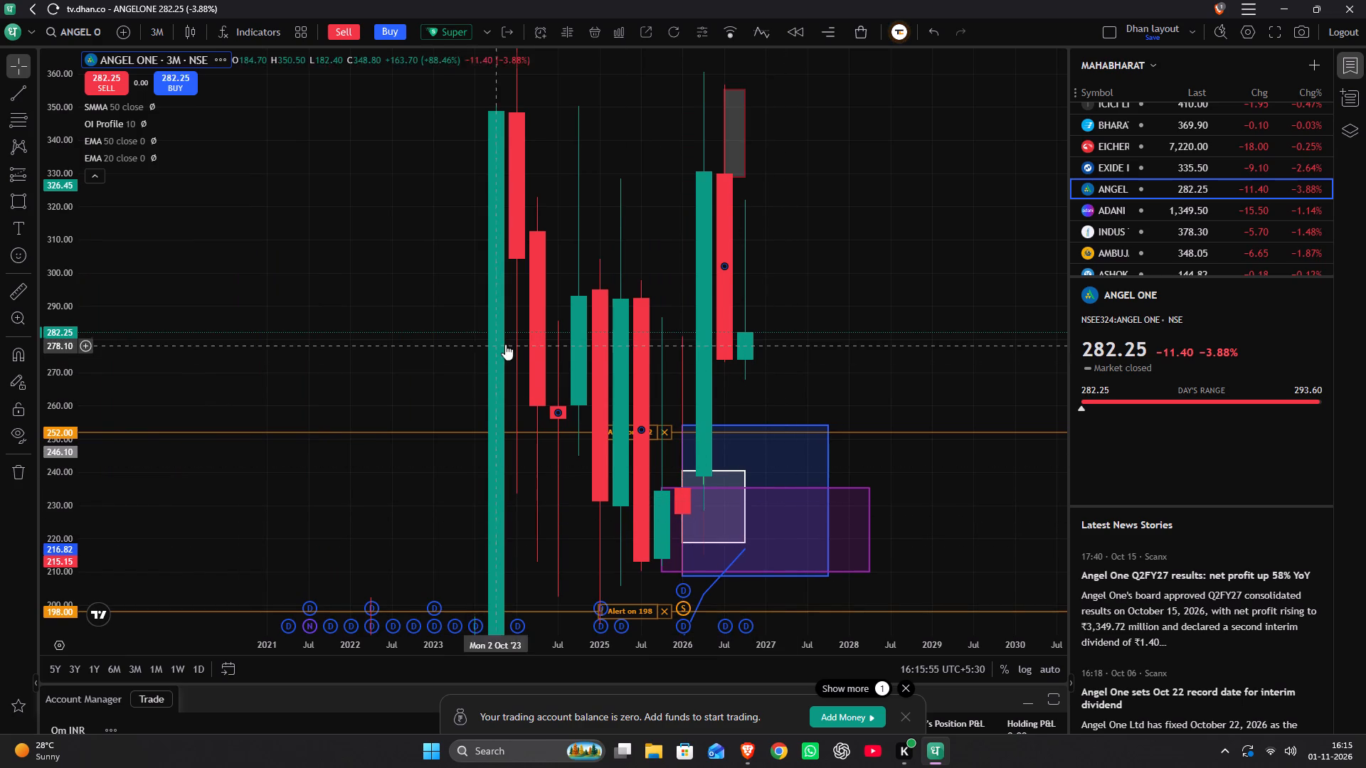
key(1)
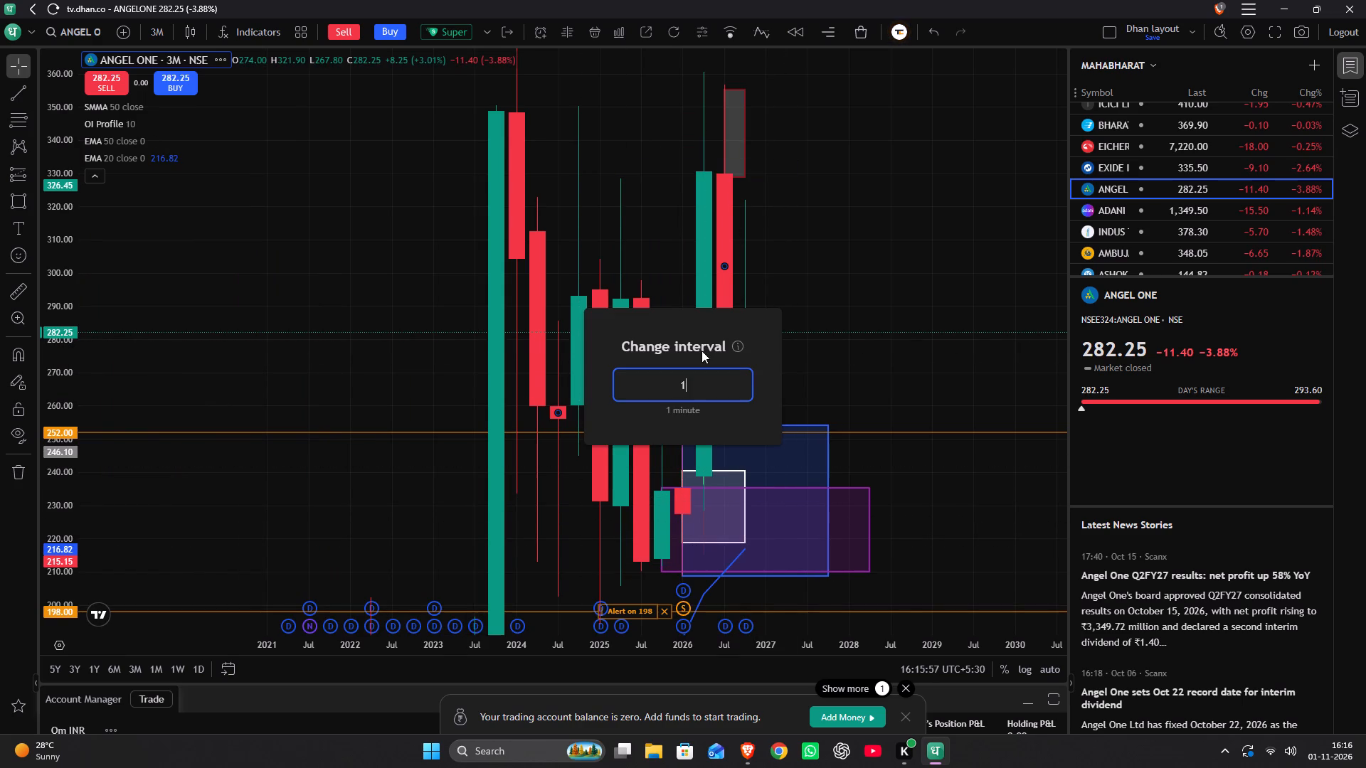
key(d)
key(Return)
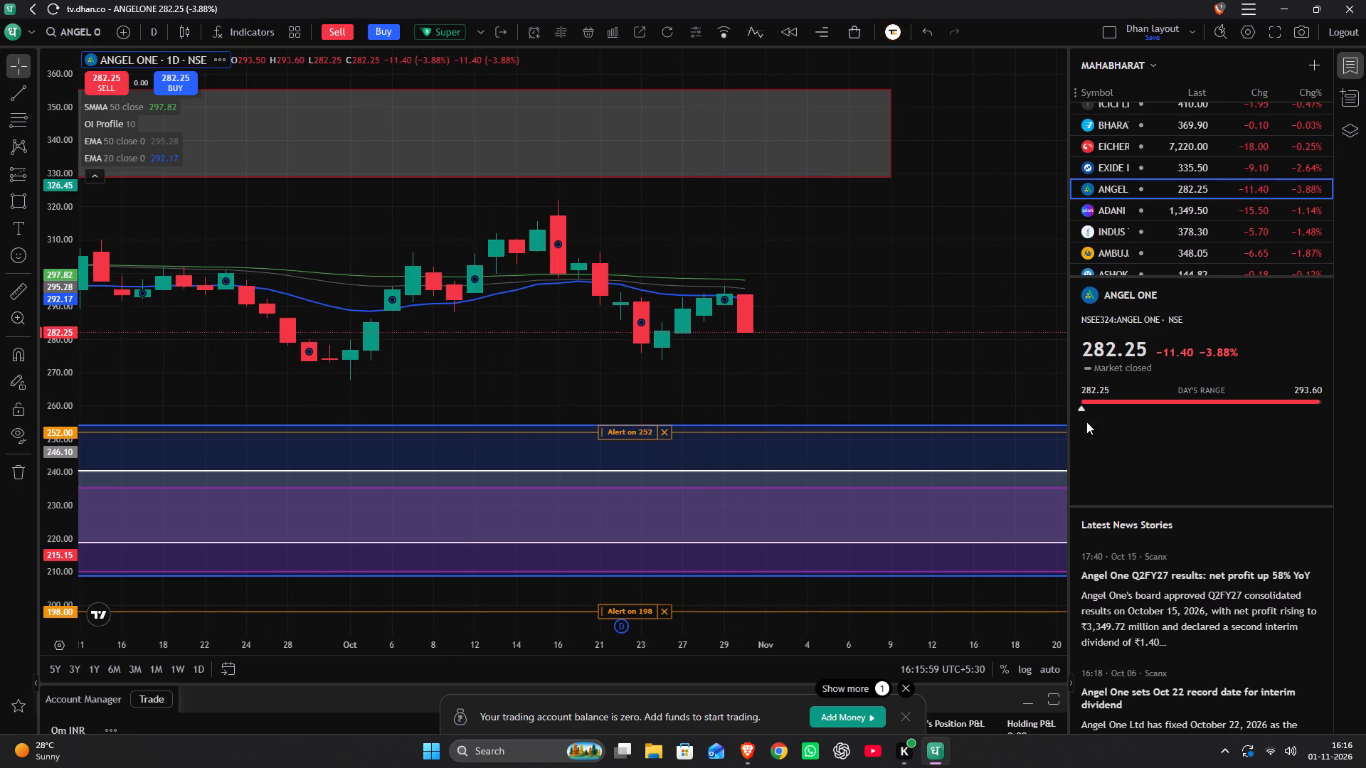
Open Adani Energy Solutions from the watchlist and examine its daily candles between the supply zone and the lower demand zone.
click(1146, 214)
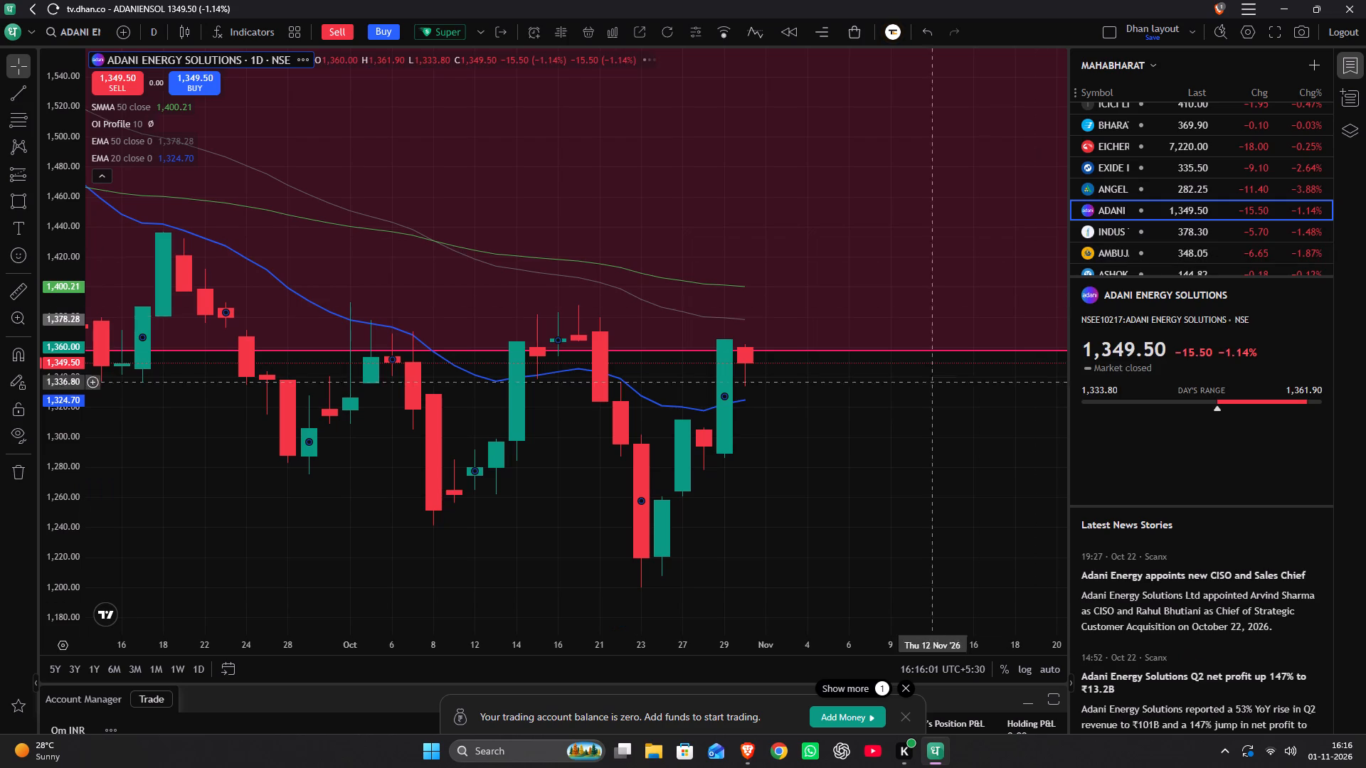
scroll(897, 444, down, 7)
drag(841, 496, 674, 182)
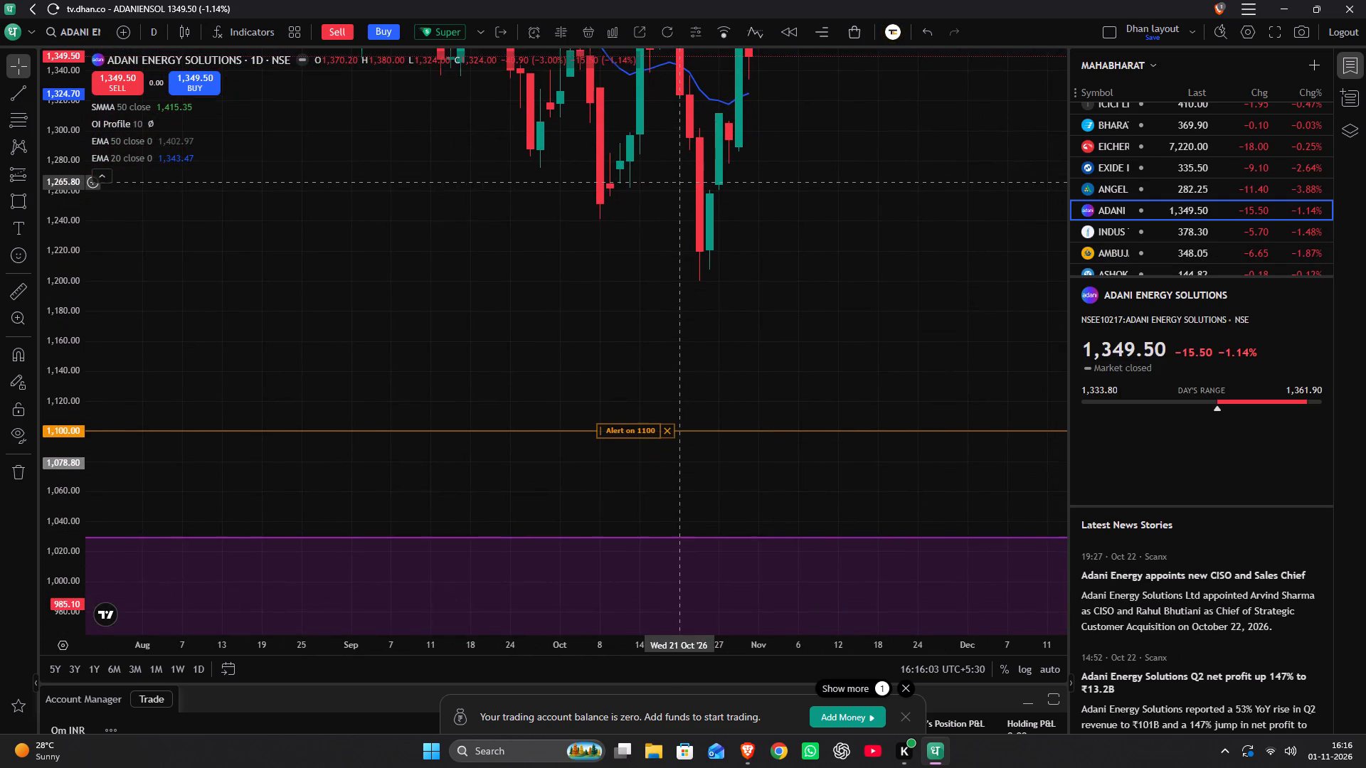
drag(674, 182, 581, 417)
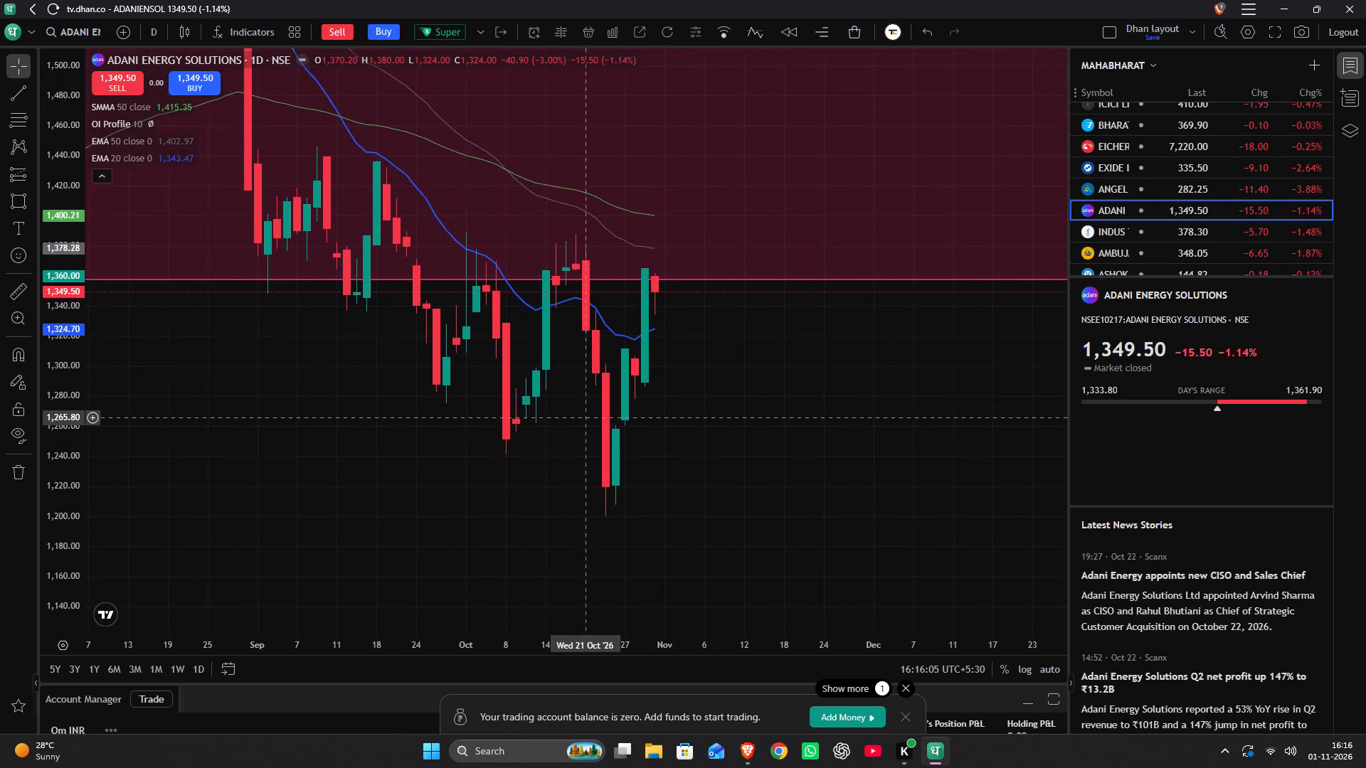
drag(581, 417, 709, 284)
Open Indus Towers from the watchlist and look over its daily chart down to the existing long position.
click(1106, 232)
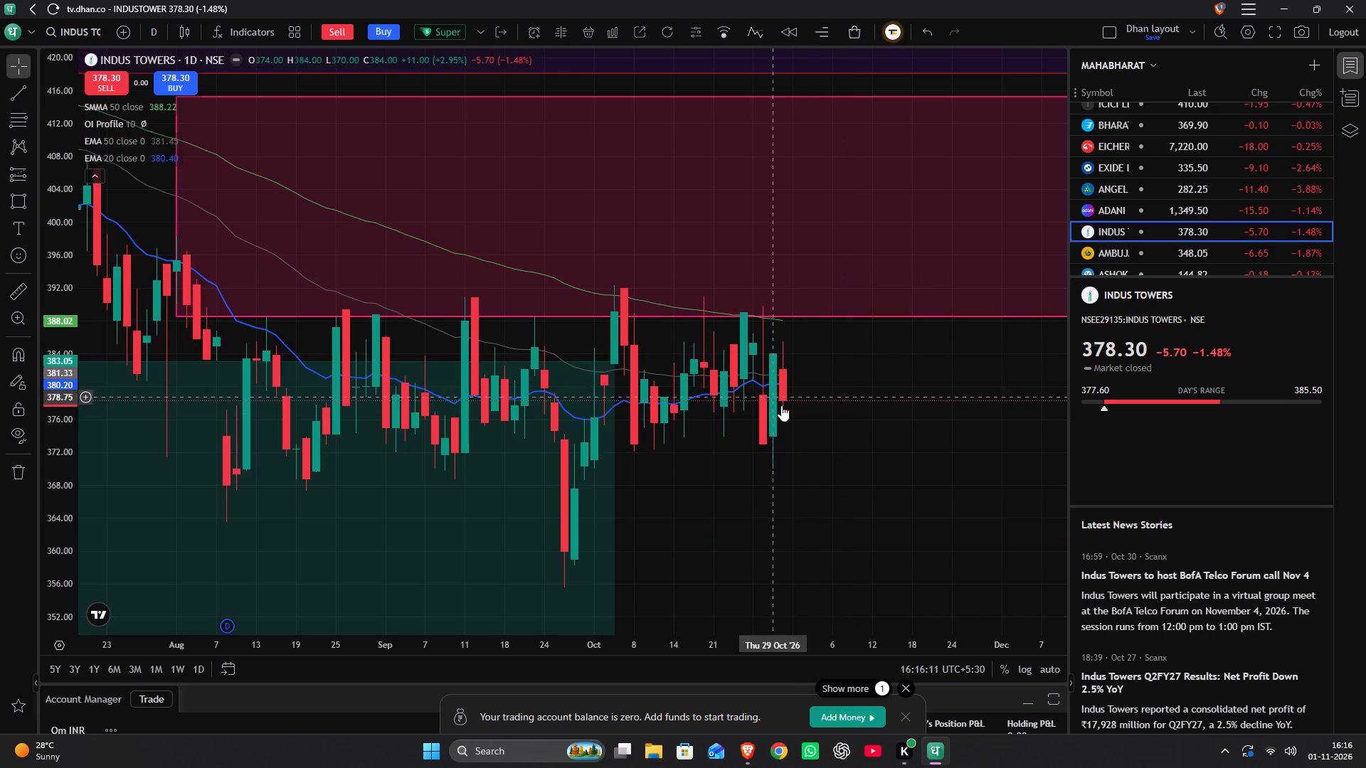
drag(793, 464, 870, 121)
scroll(862, 132, down, 11)
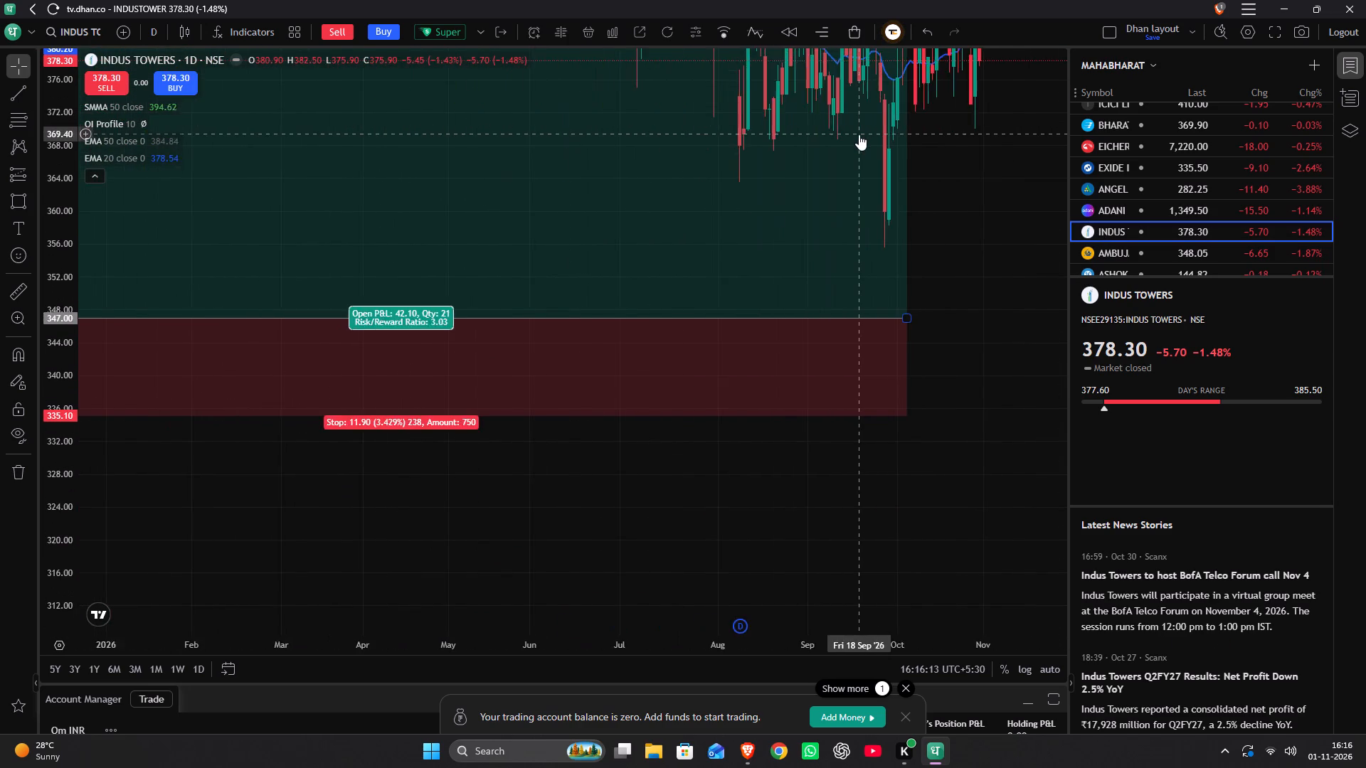
scroll(859, 134, down, 5)
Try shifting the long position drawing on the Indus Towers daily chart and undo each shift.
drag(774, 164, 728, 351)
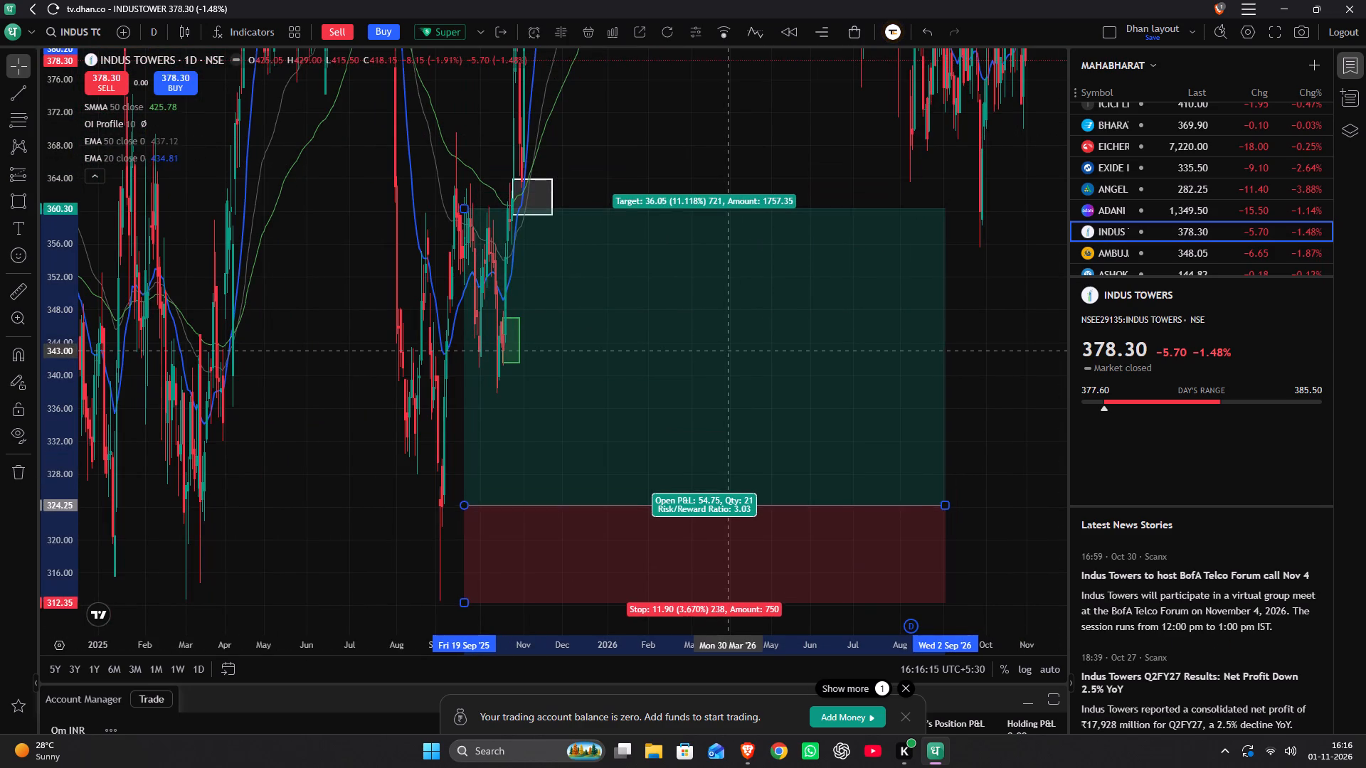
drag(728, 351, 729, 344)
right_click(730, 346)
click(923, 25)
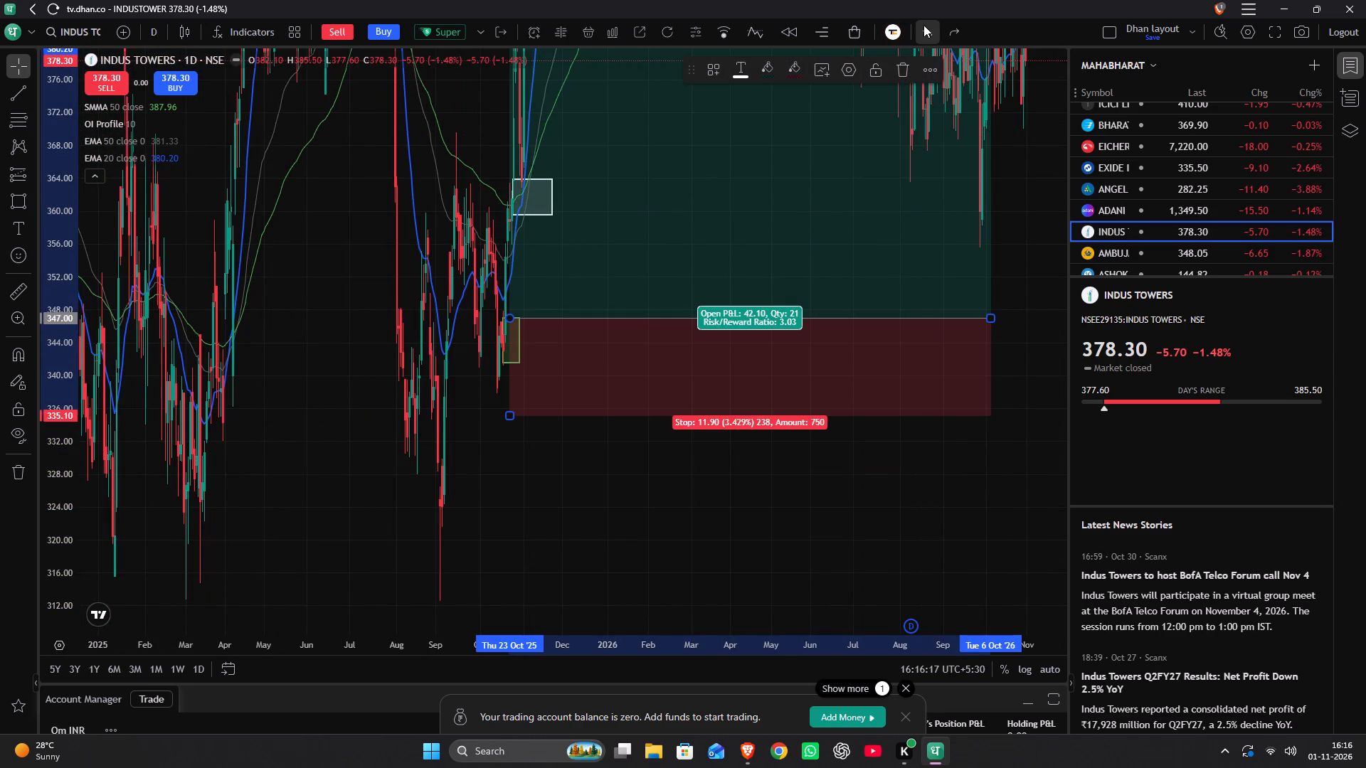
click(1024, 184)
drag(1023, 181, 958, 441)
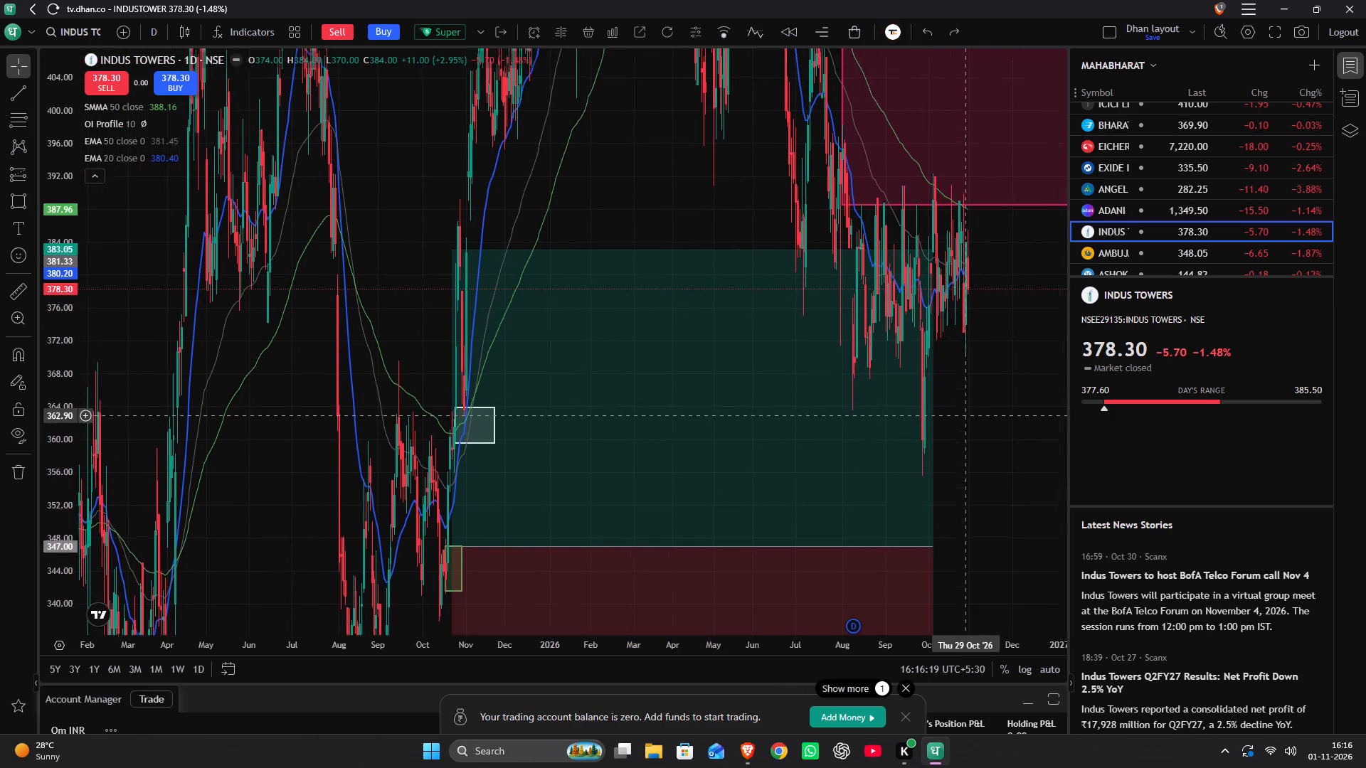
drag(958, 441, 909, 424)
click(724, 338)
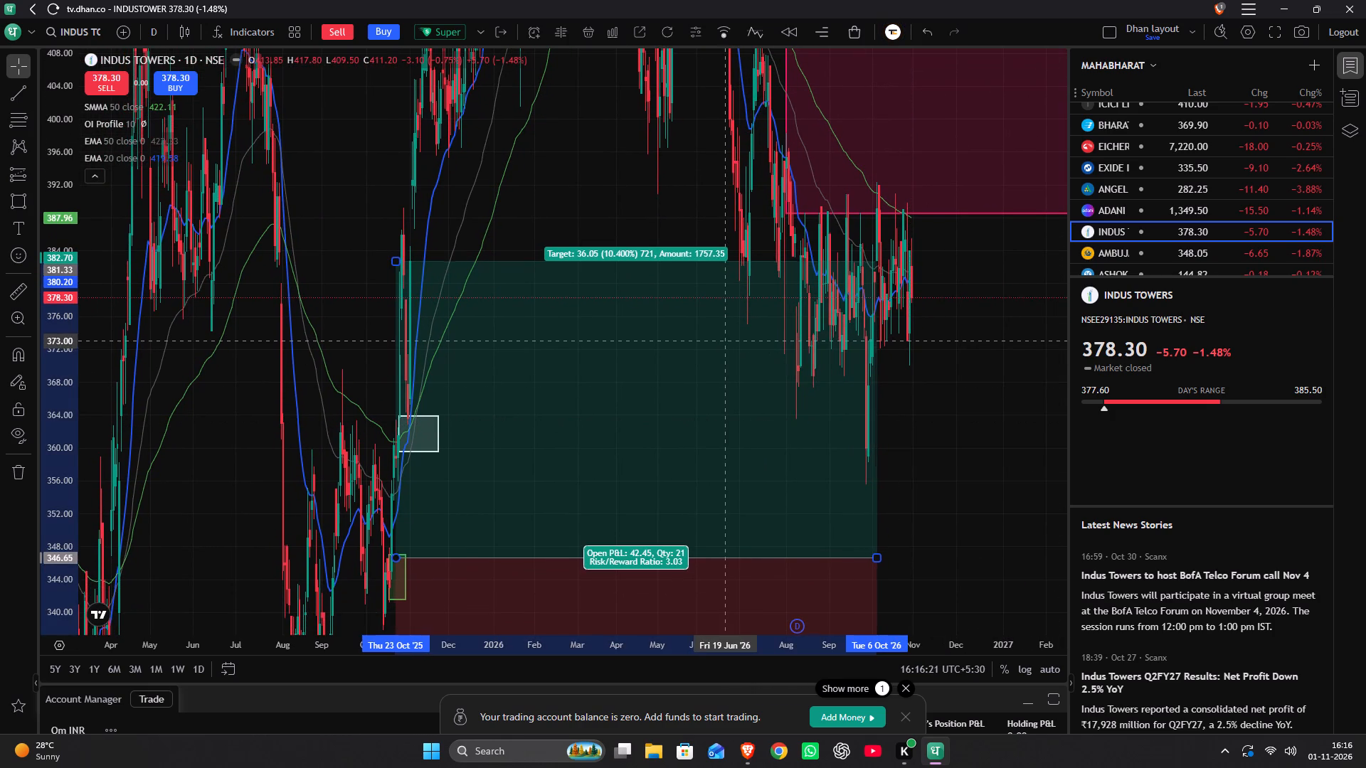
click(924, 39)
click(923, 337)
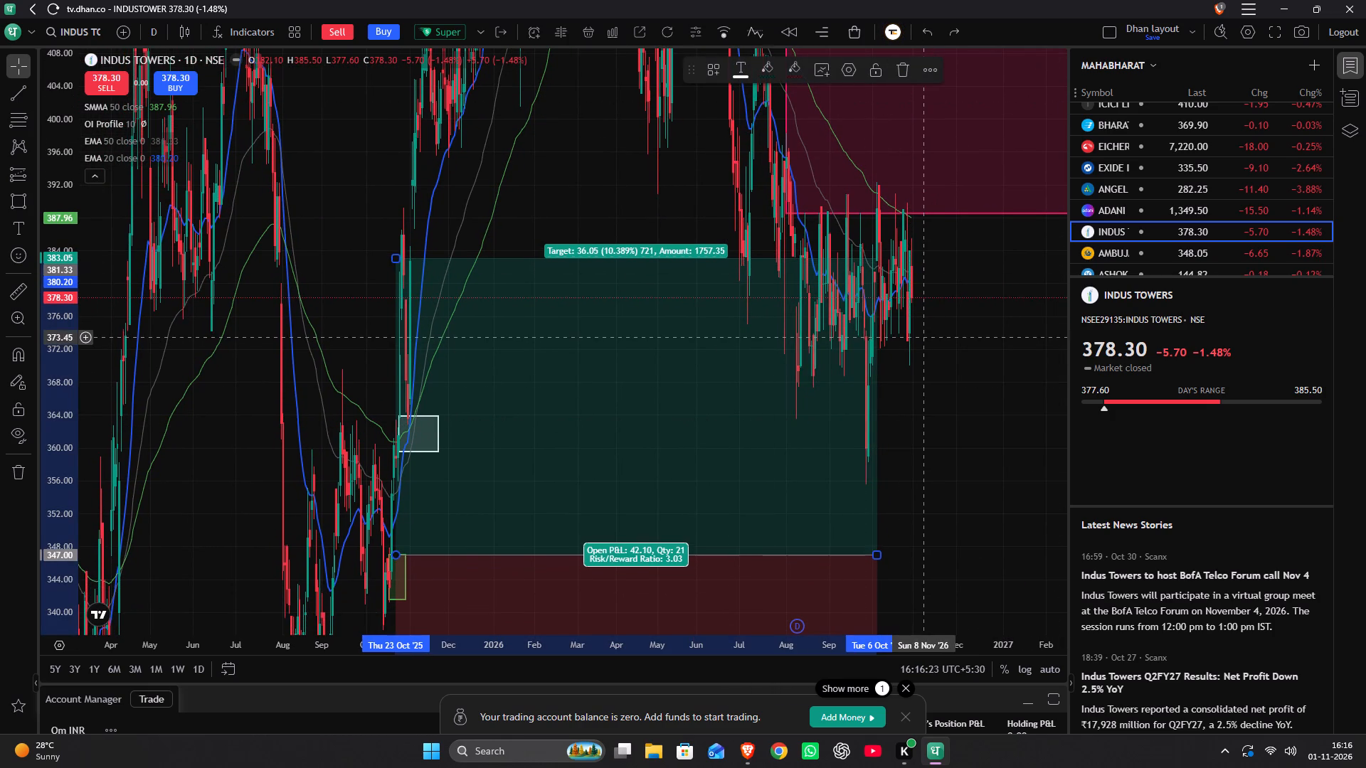
Examine Indus Towers' daily price action against the supply zone, the long position's entry and stop, and the small demand zones.
drag(933, 314, 941, 349)
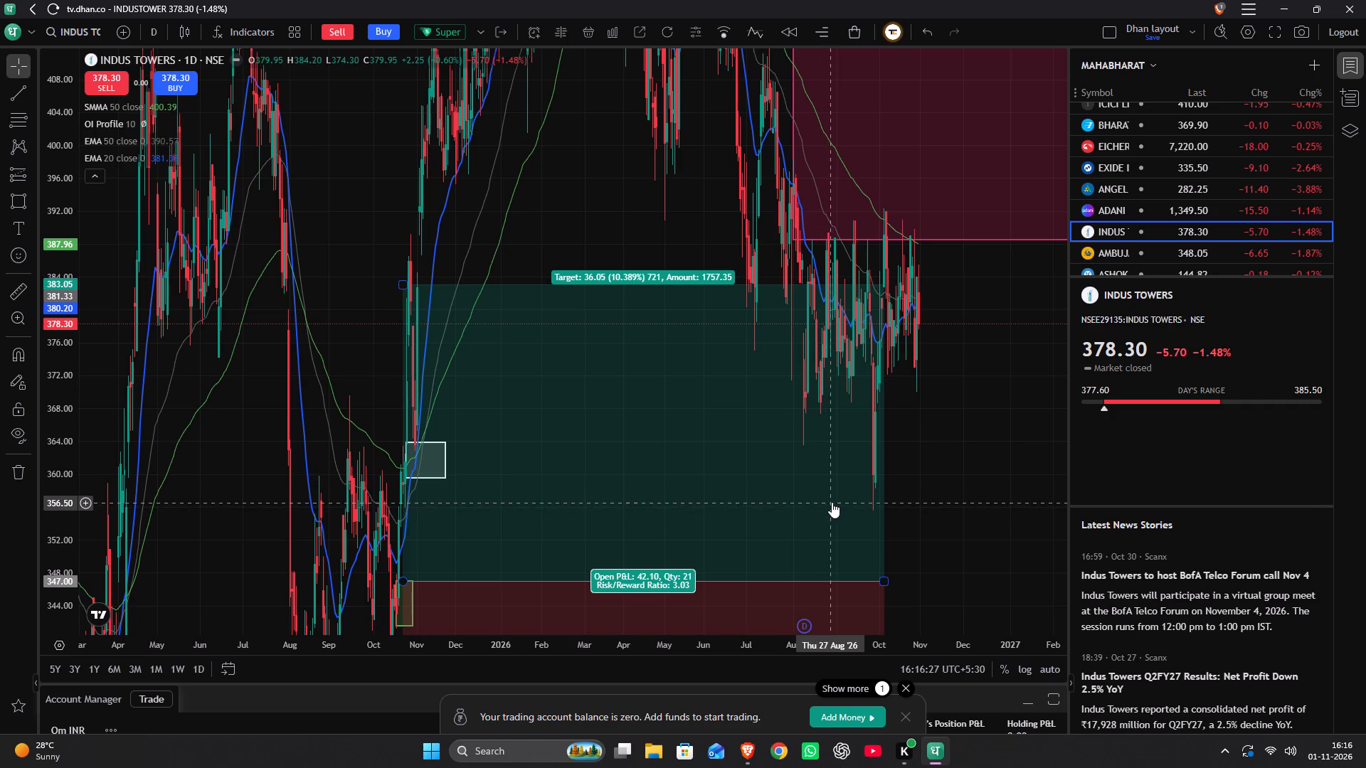
drag(974, 410, 992, 282)
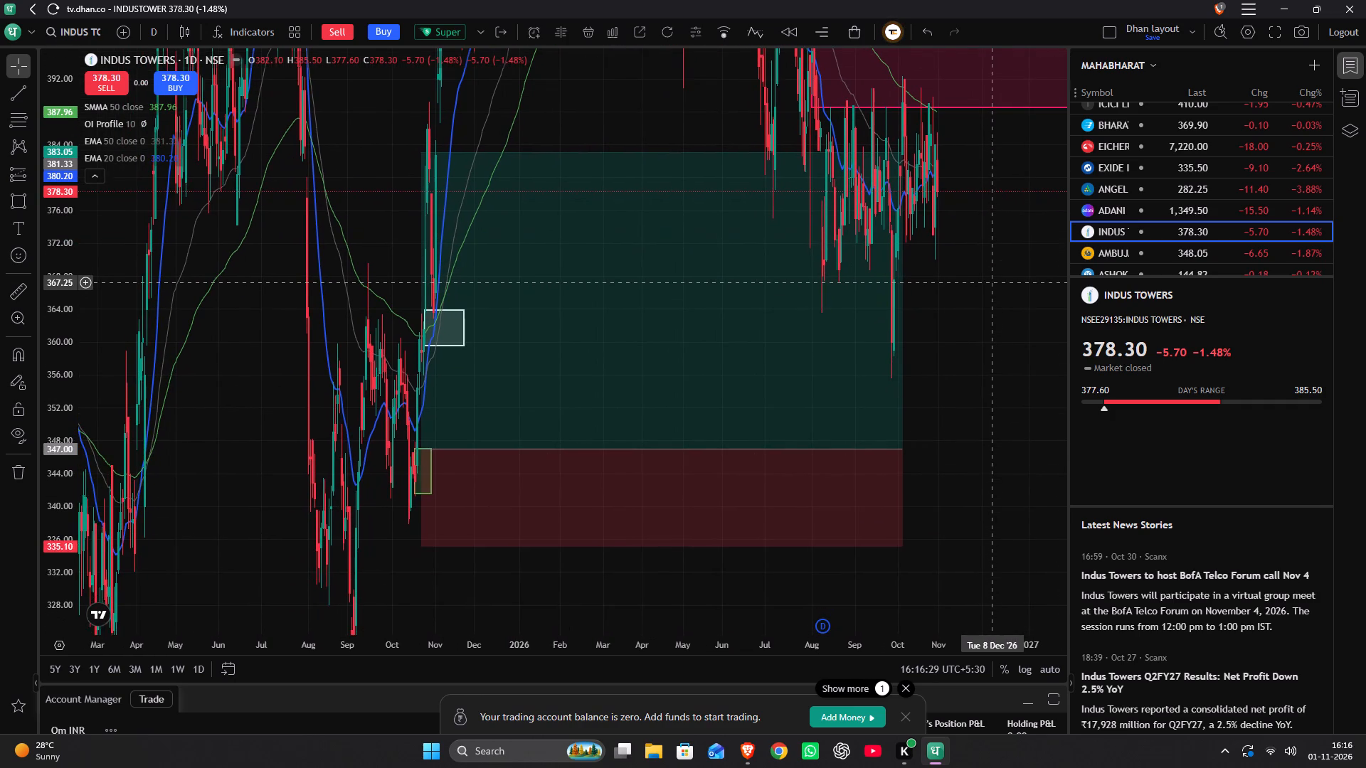
drag(992, 282, 992, 281)
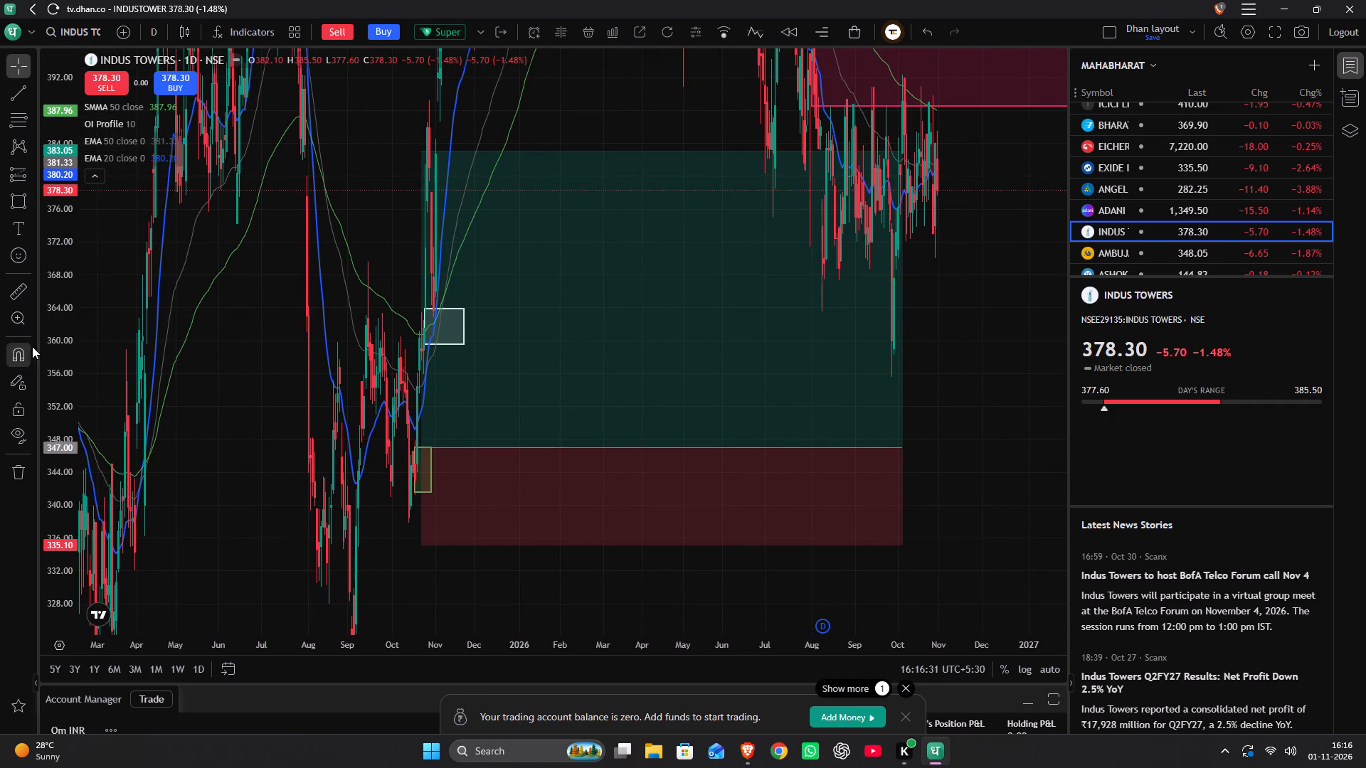
scroll(43, 348, up, 5)
scroll(43, 348, down, 9)
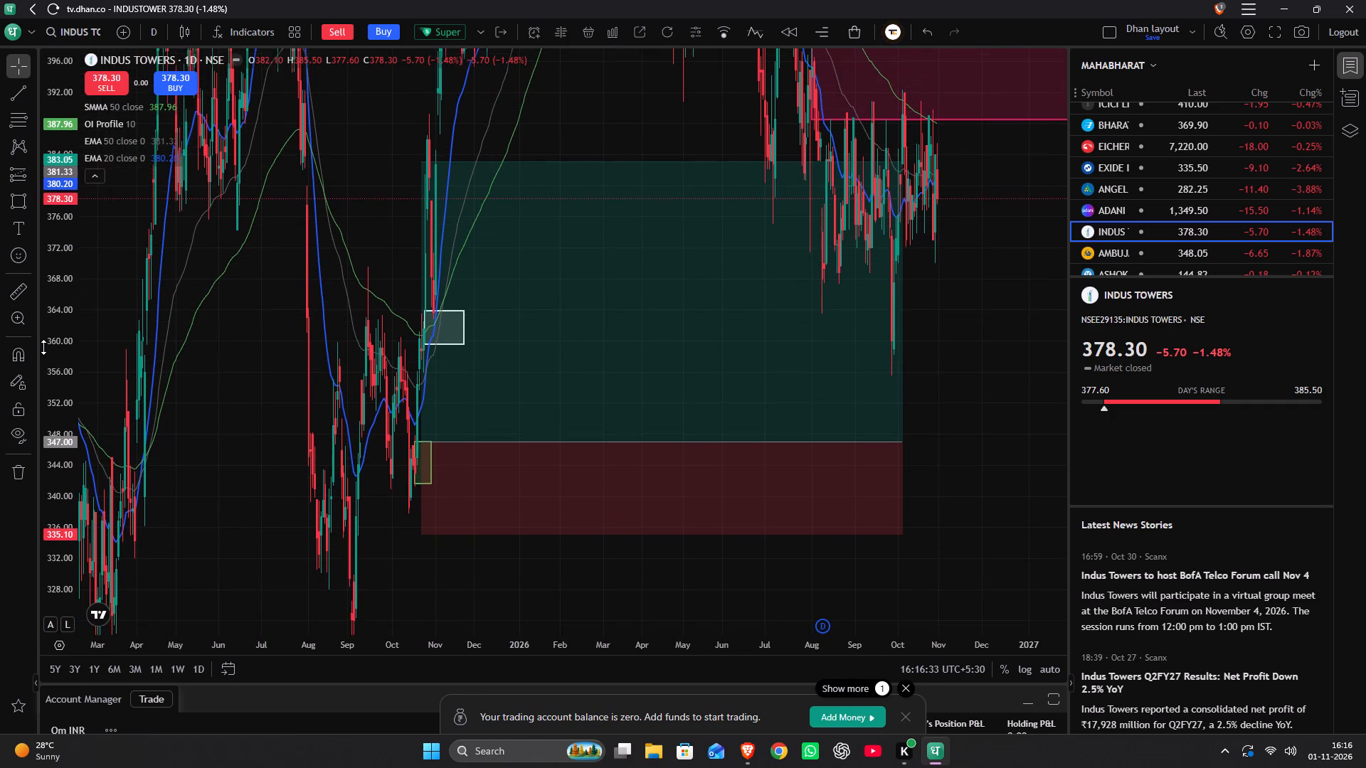
scroll(43, 347, down, 8)
scroll(201, 323, up, 13)
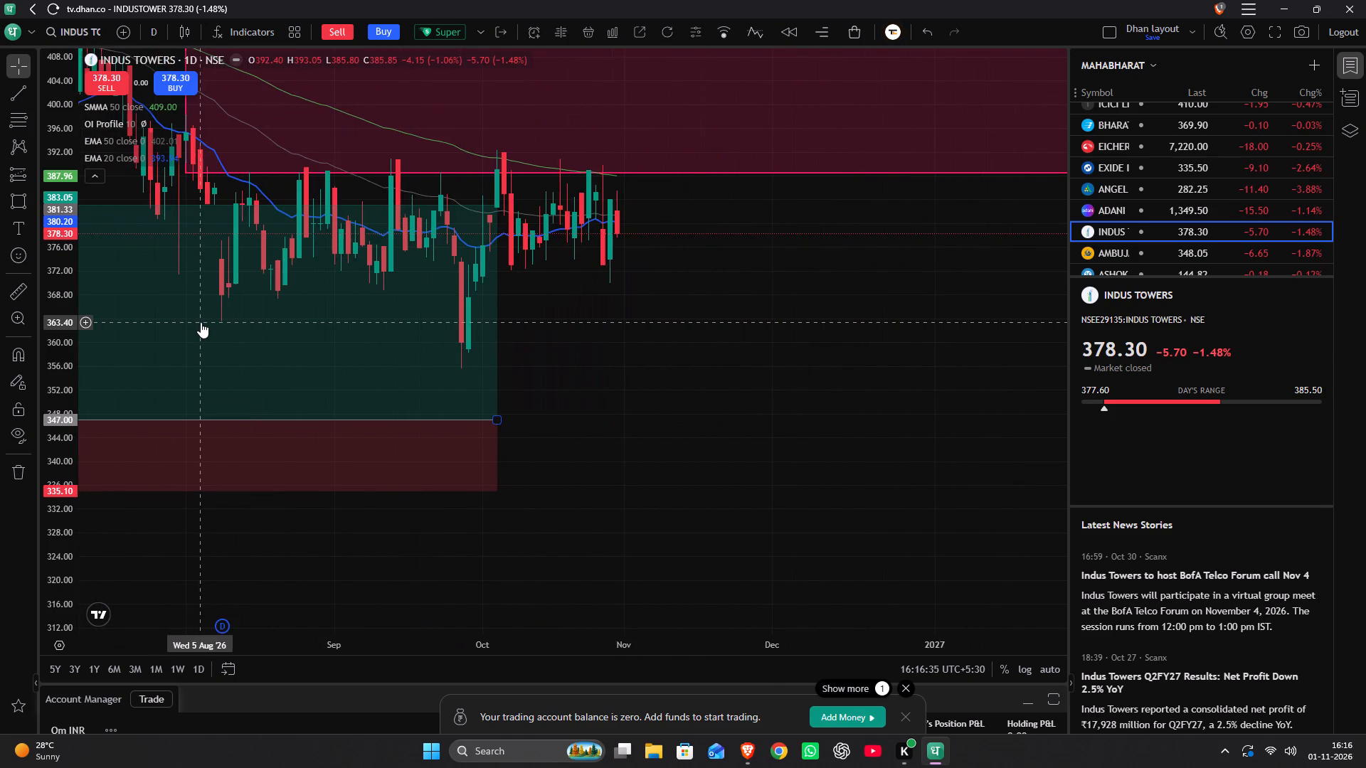
scroll(201, 326, up, 2)
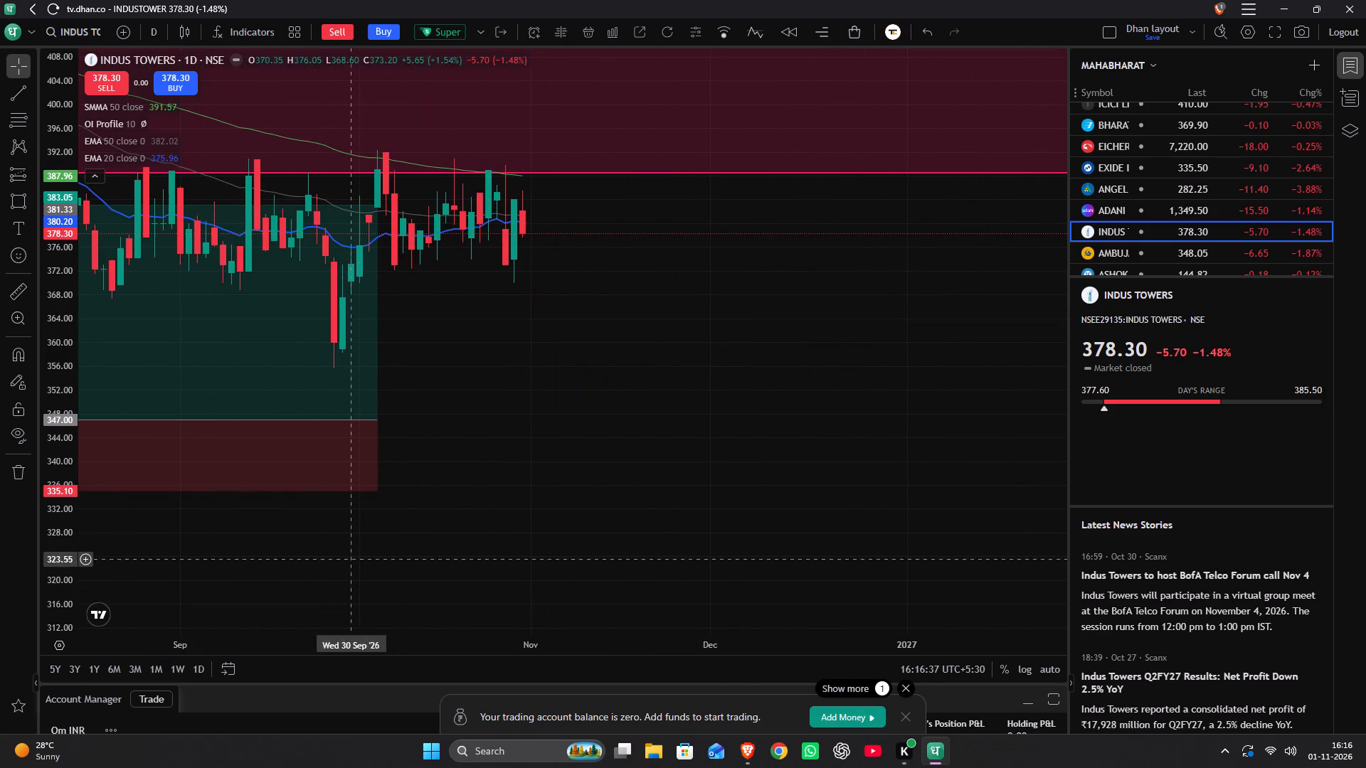
drag(311, 569, 840, 560)
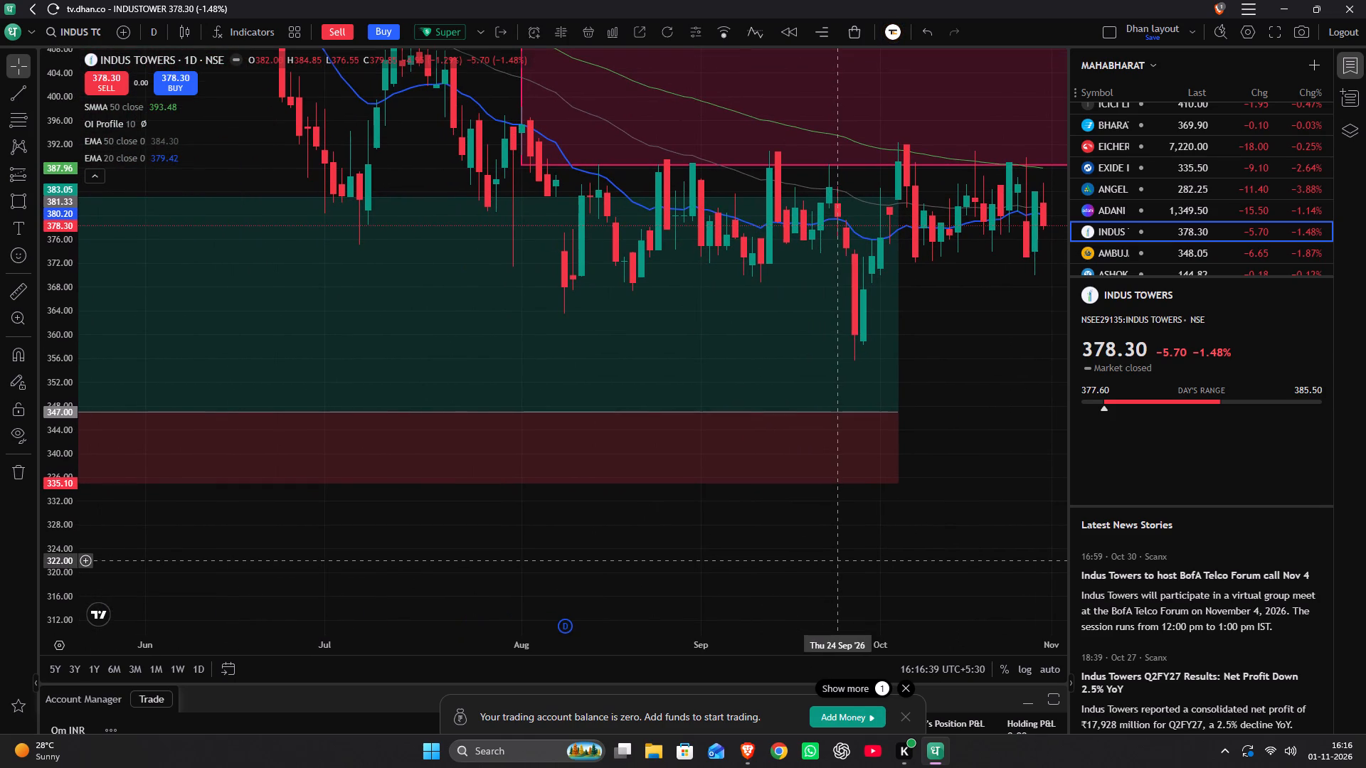
drag(840, 560, 926, 549)
scroll(924, 548, down, 6)
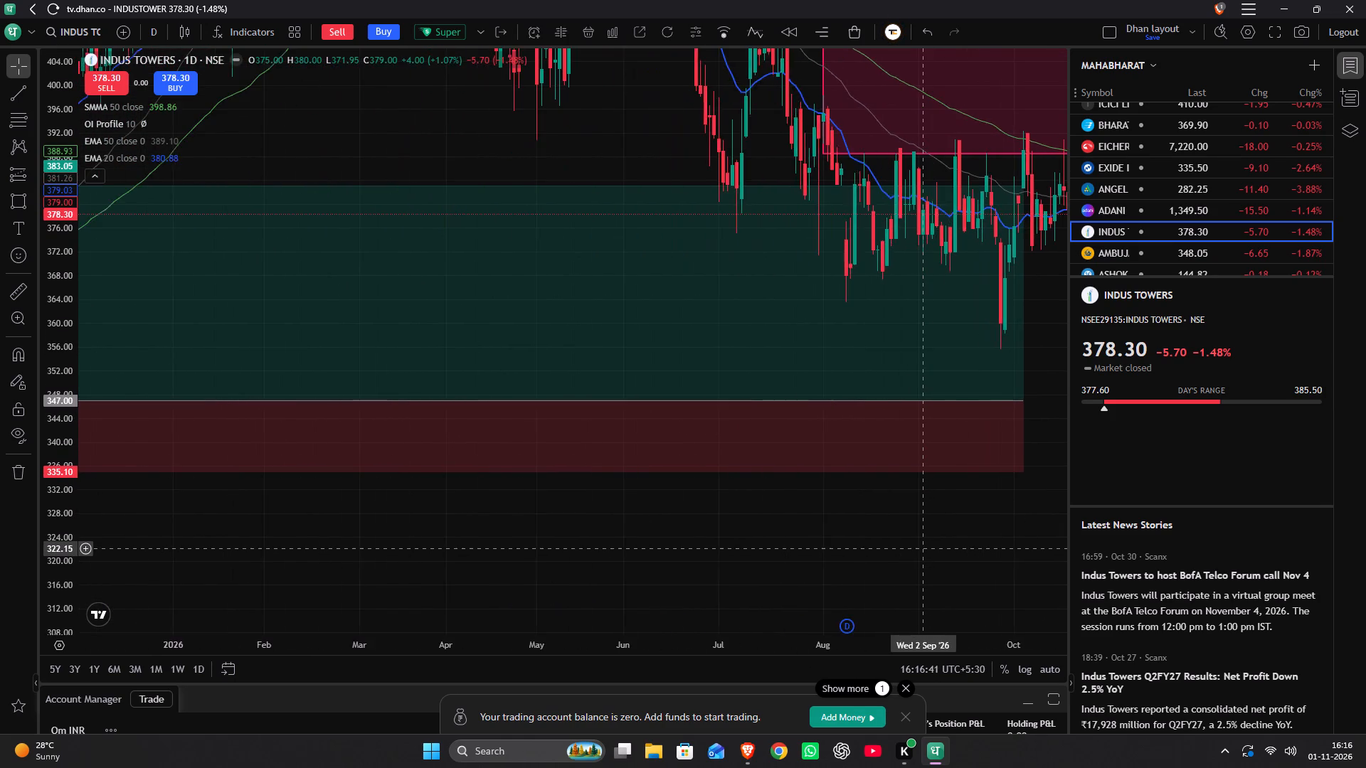
scroll(923, 548, down, 6)
scroll(923, 548, up, 1)
drag(466, 566, 588, 394)
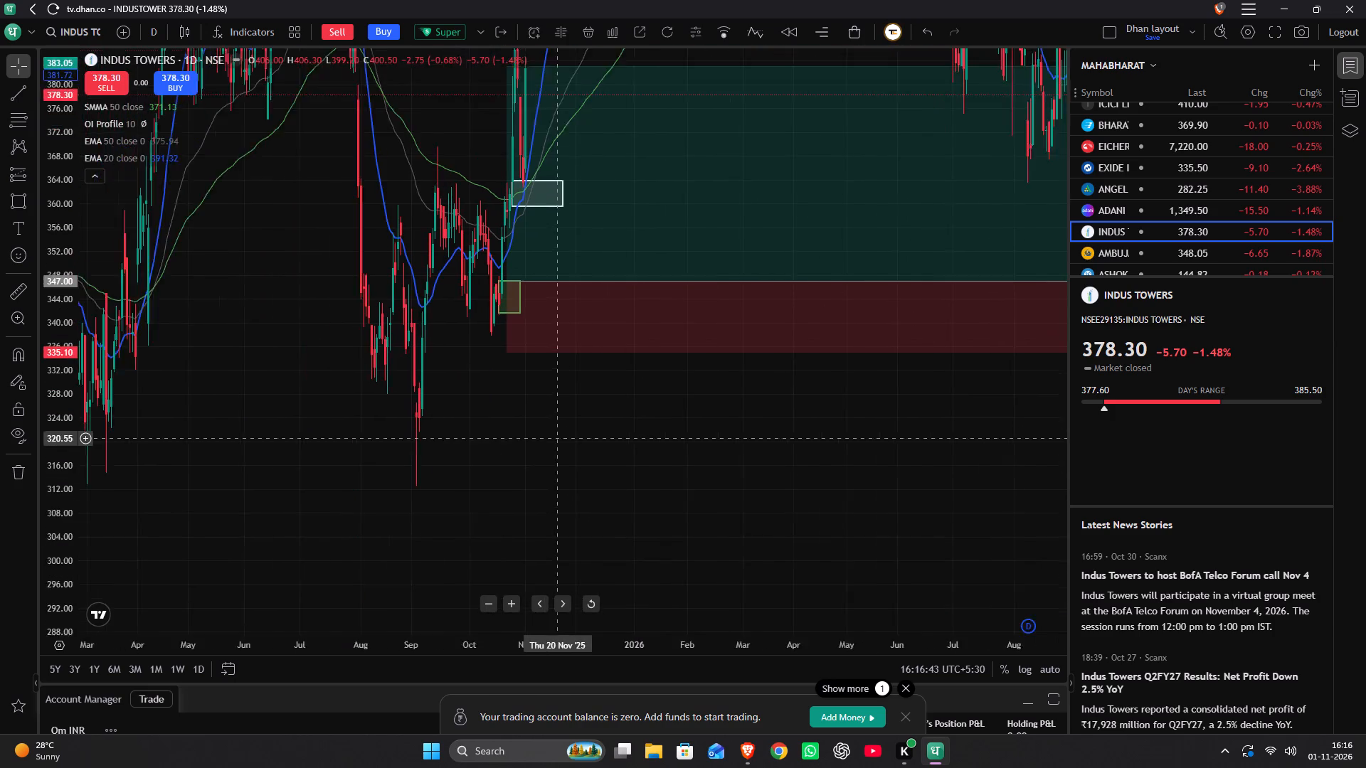
drag(588, 394, 374, 602)
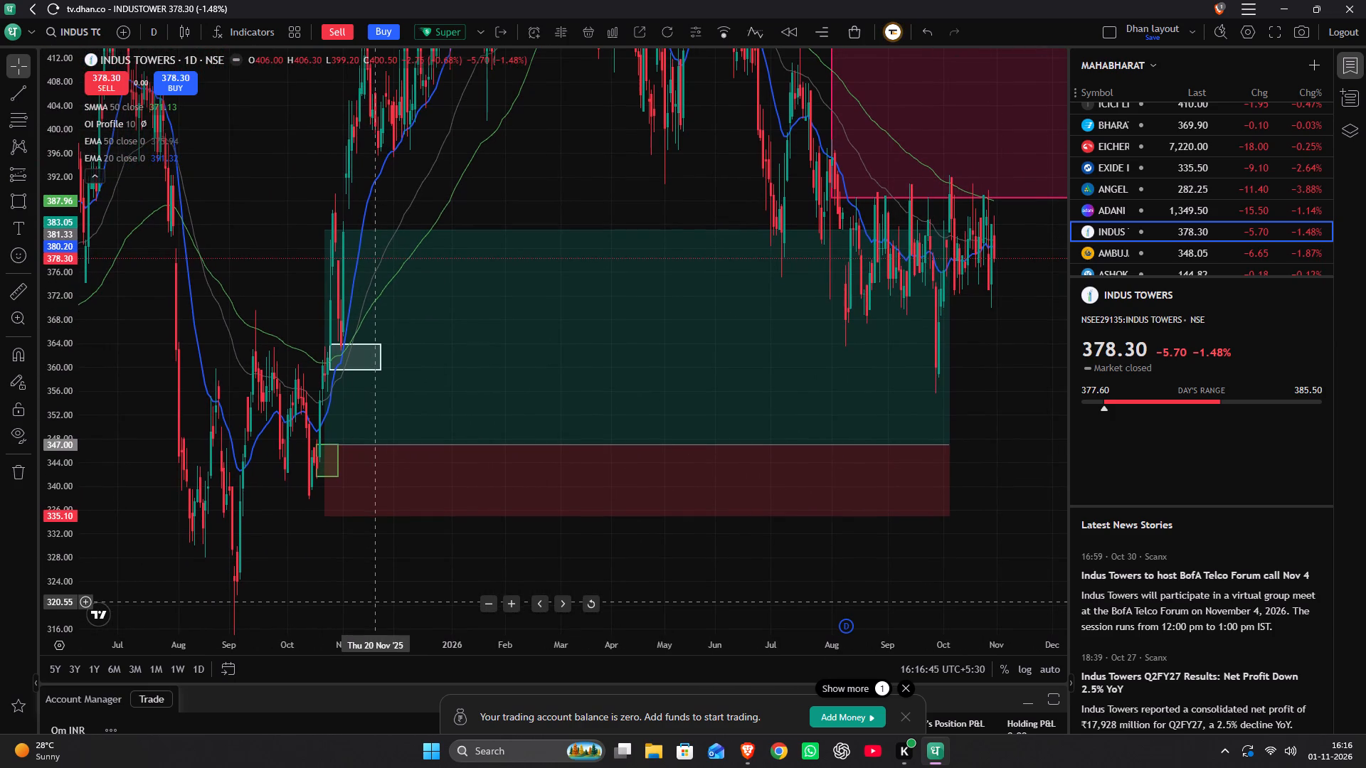
drag(374, 602, 374, 602)
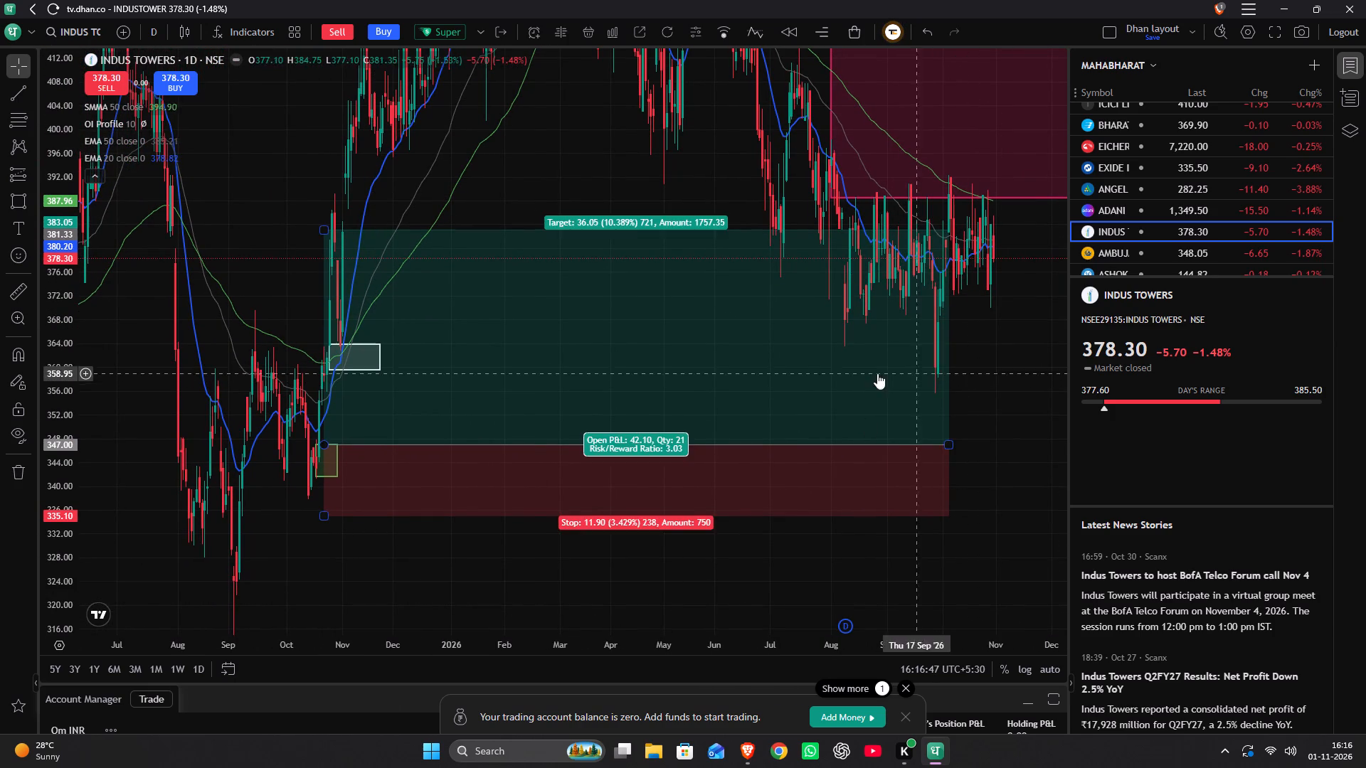
Open Ambuja Cements from the watchlist and look over its daily chart down to the long position and lower demand zones.
click(1089, 255)
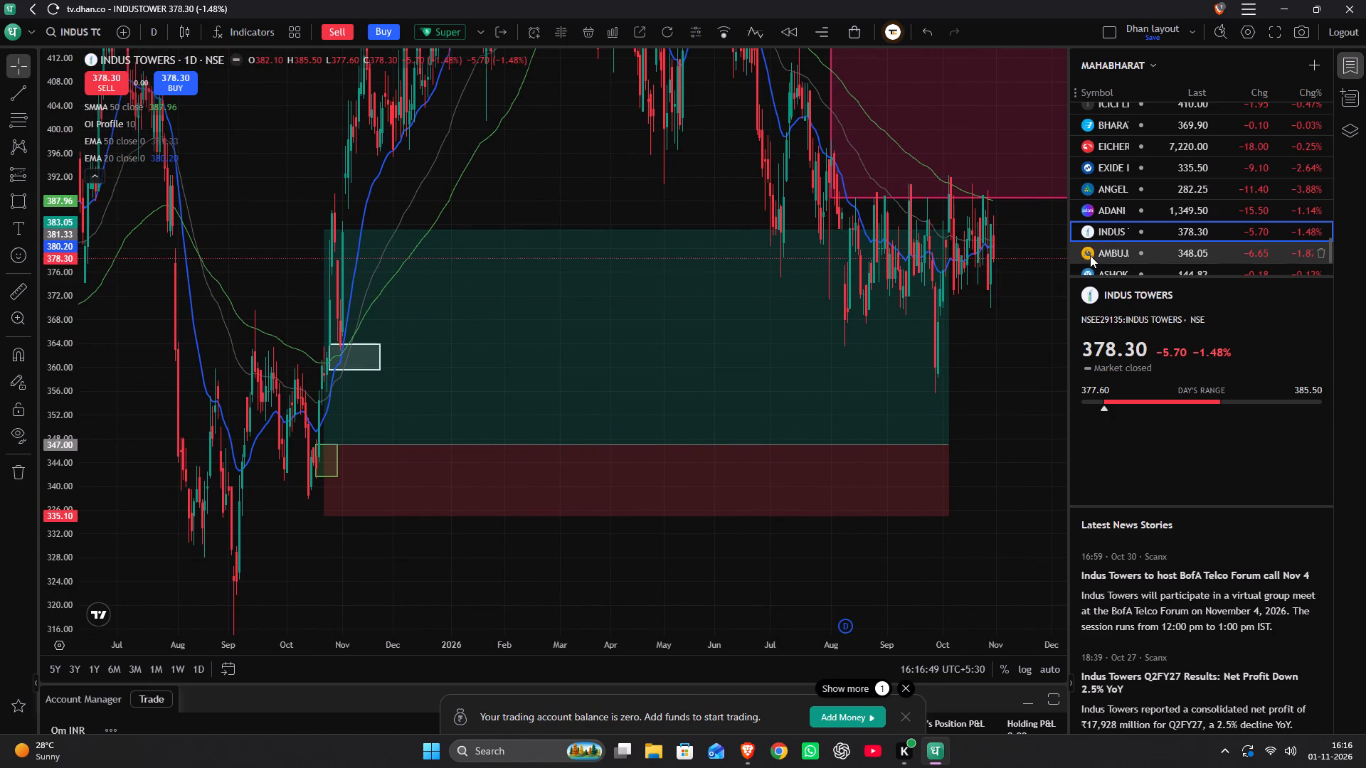
drag(862, 265, 709, 198)
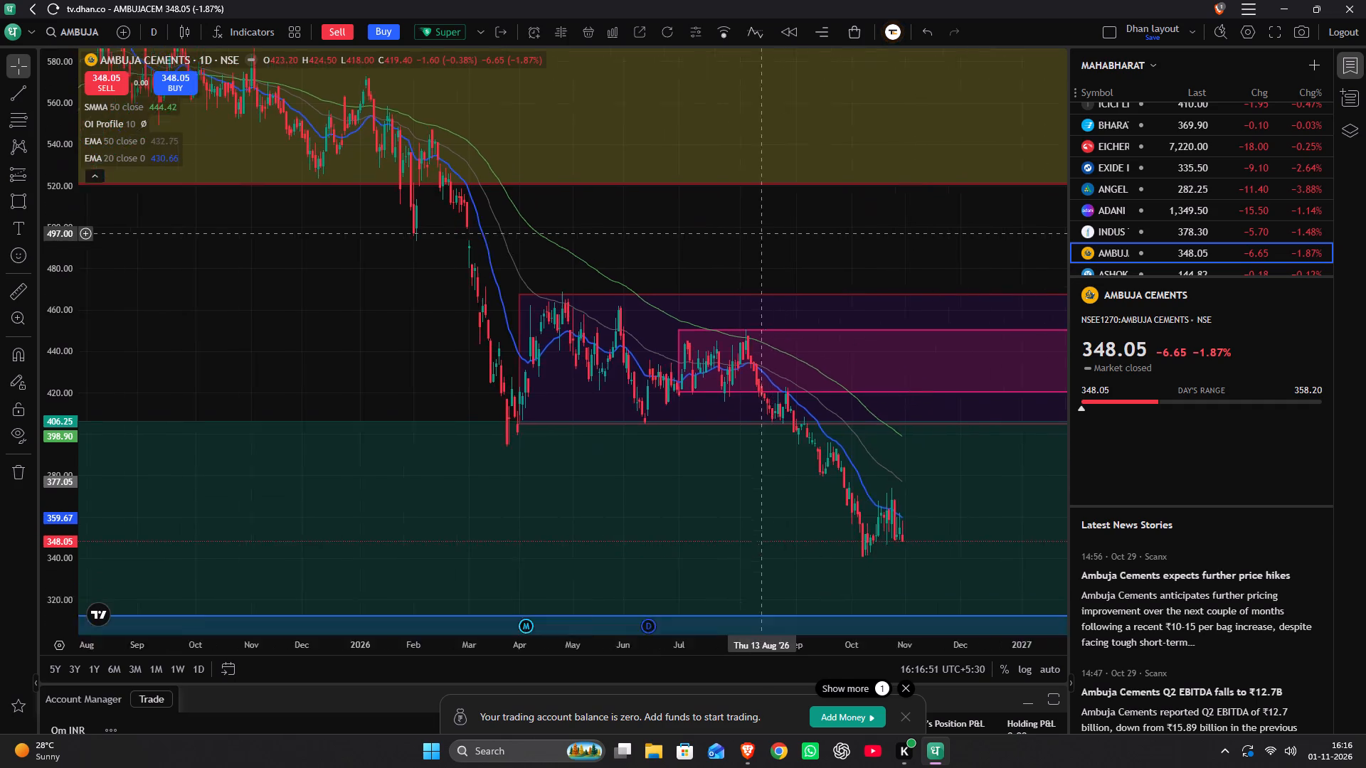
drag(709, 198, 589, 119)
scroll(590, 128, down, 6)
scroll(581, 192, down, 6)
scroll(579, 194, up, 1)
scroll(579, 194, down, 6)
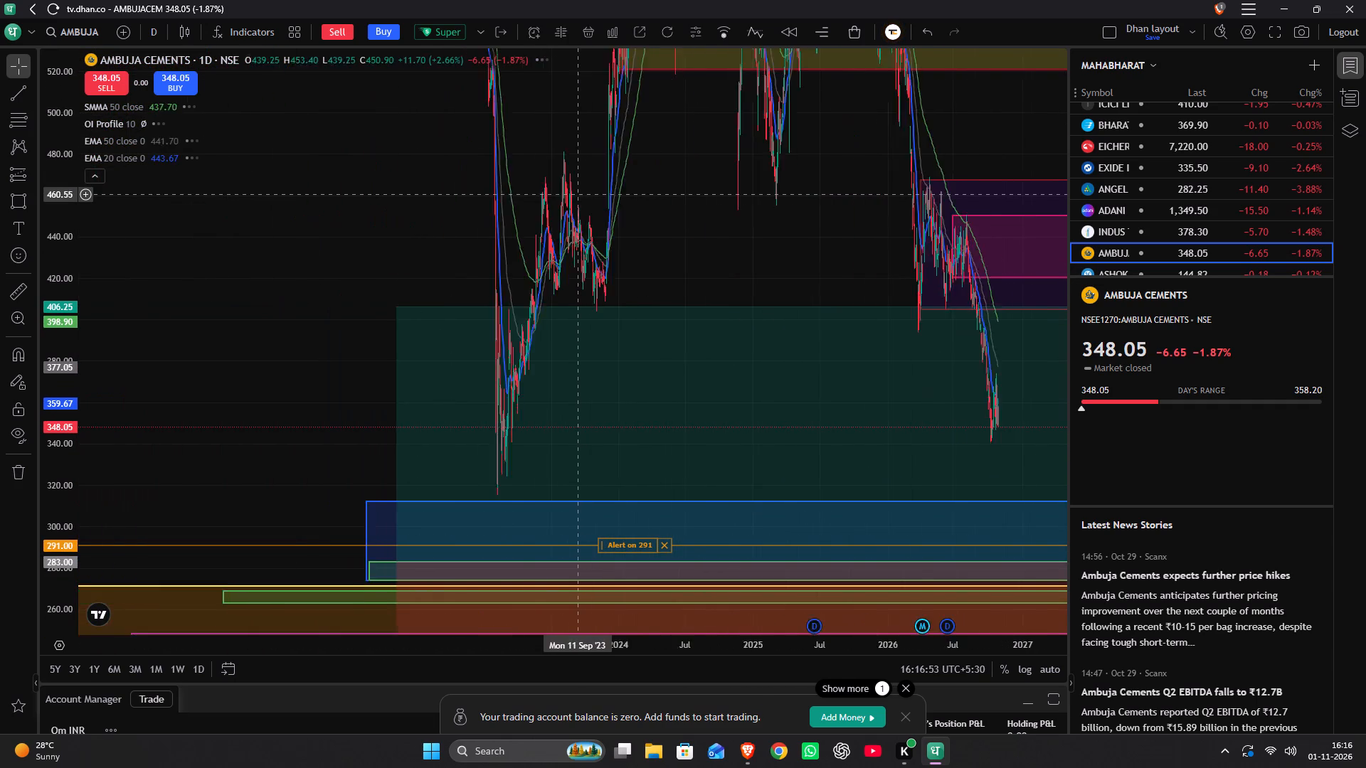
scroll(577, 194, down, 7)
drag(578, 195, 169, 7)
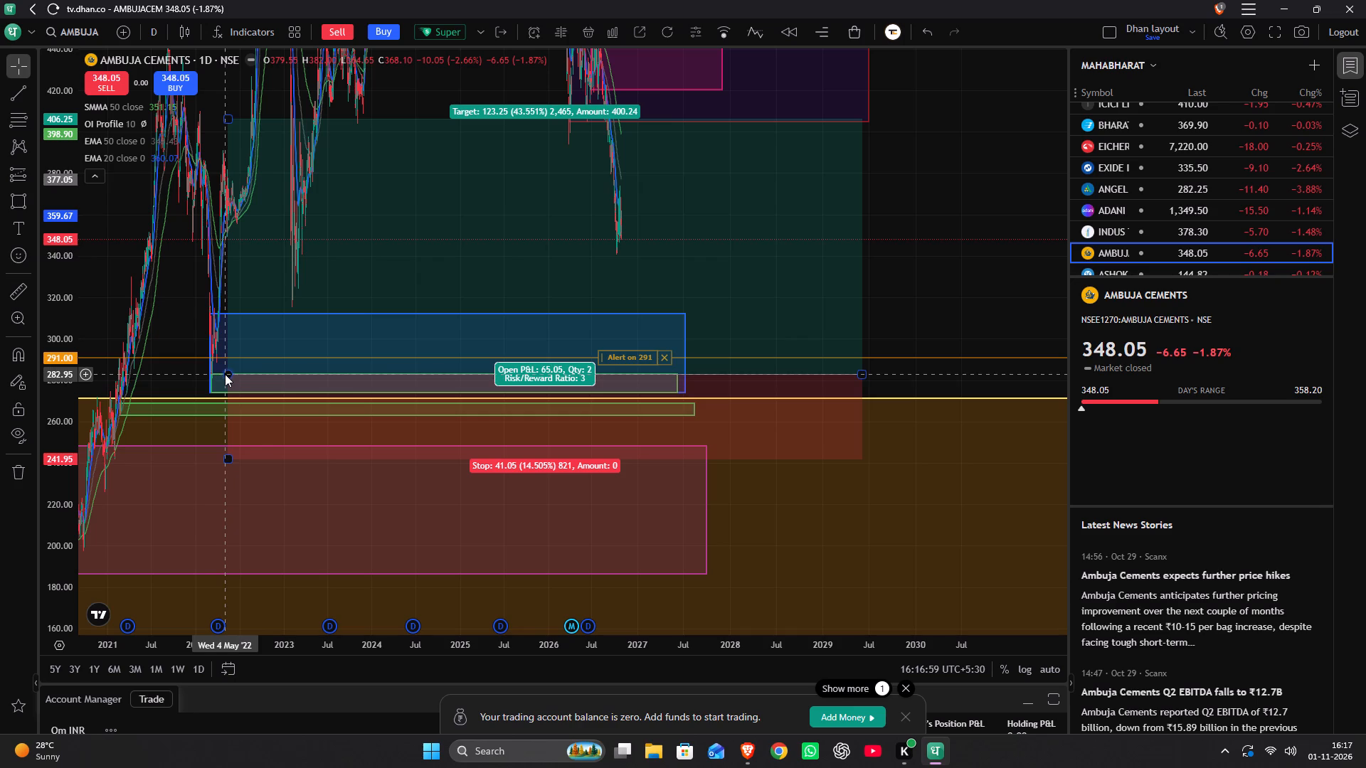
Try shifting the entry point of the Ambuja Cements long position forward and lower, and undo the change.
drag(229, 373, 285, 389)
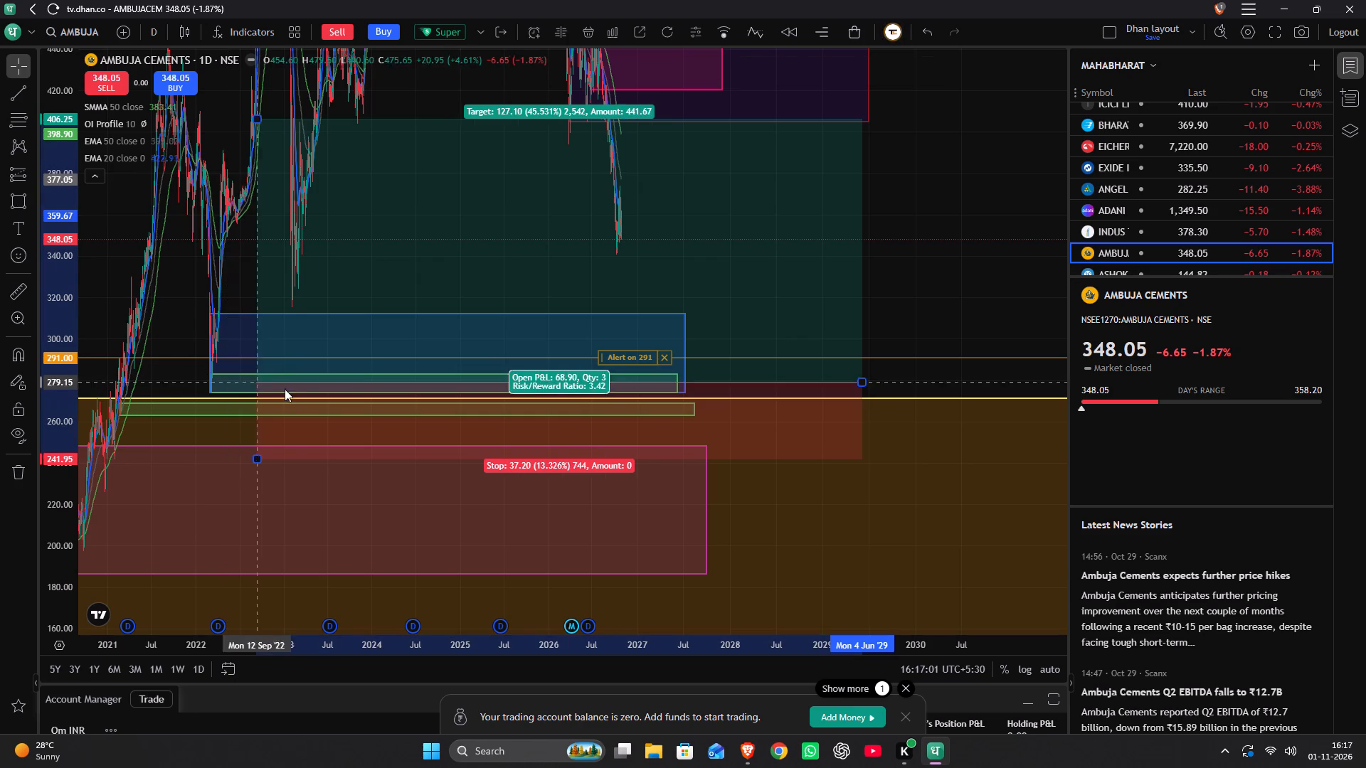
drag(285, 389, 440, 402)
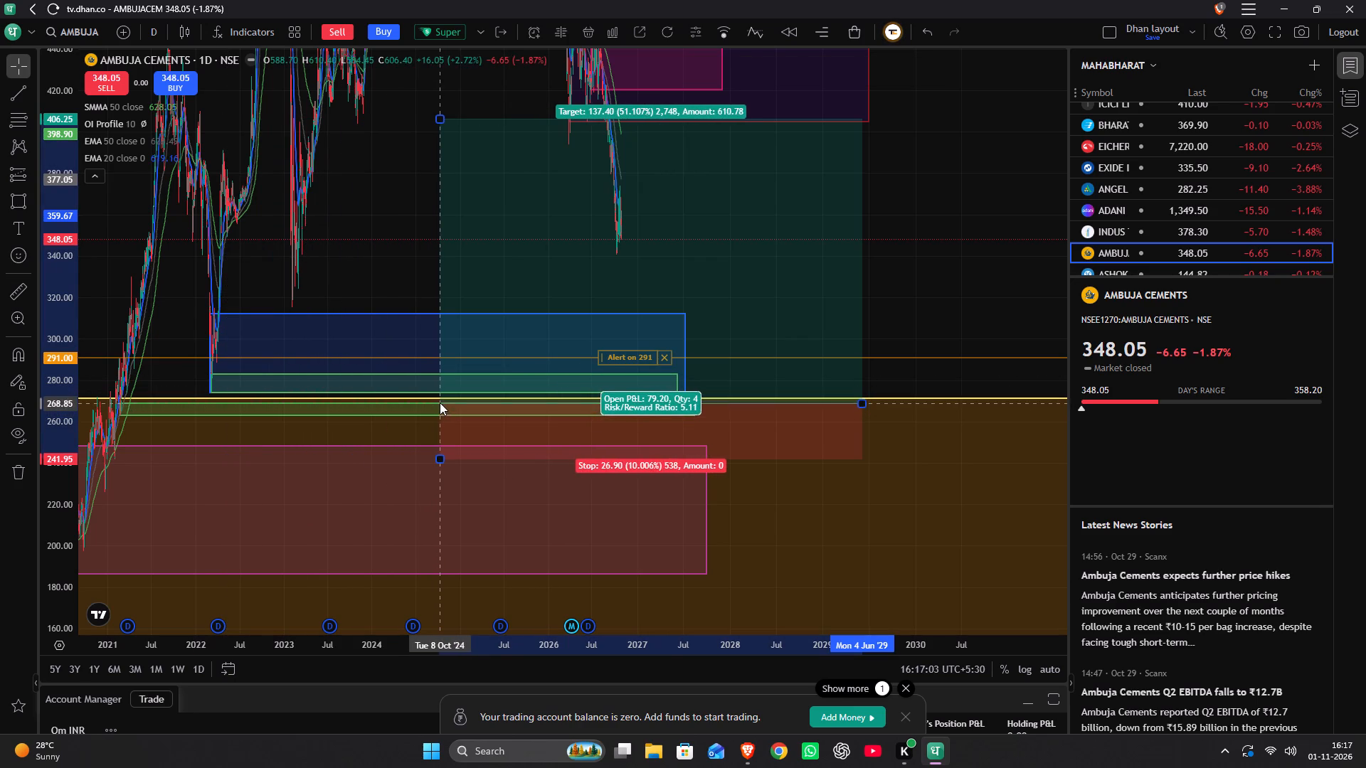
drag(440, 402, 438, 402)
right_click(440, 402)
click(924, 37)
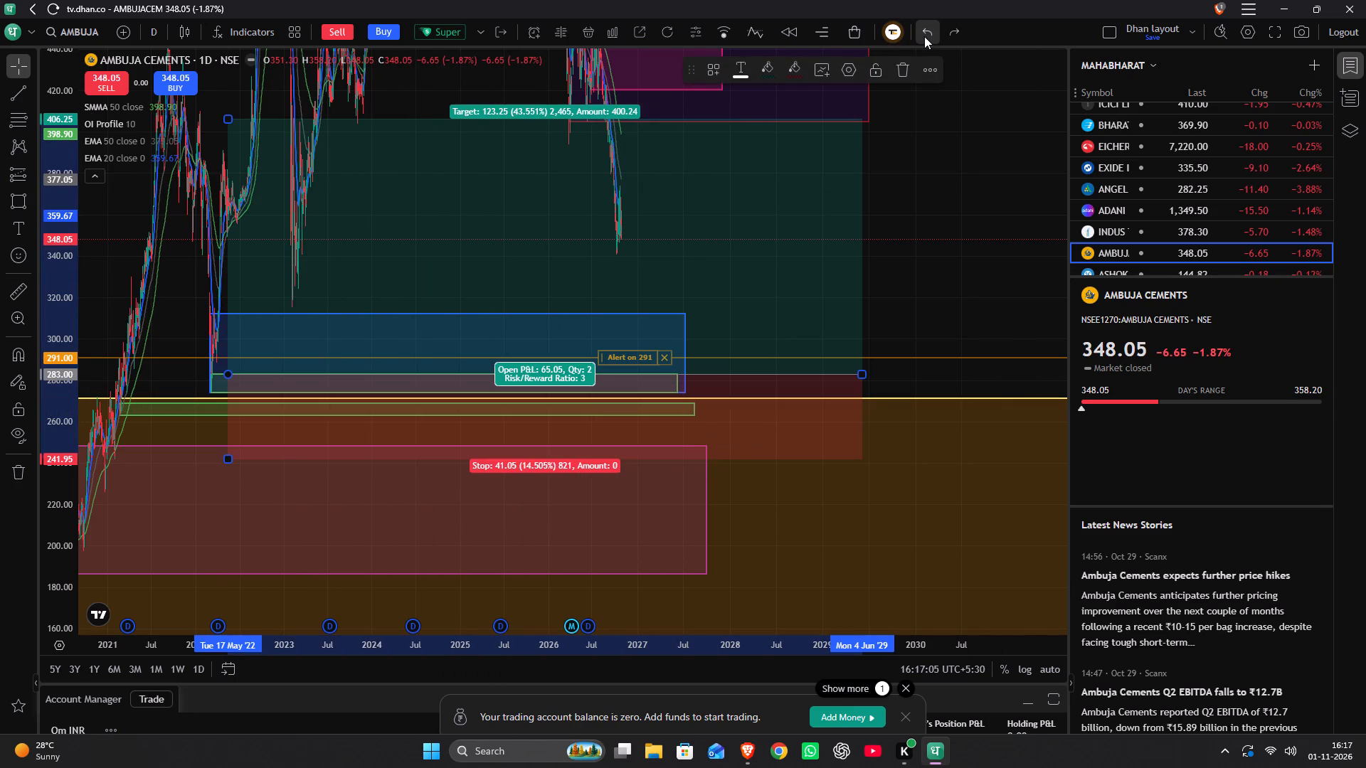
Examine Ambuja Cements' daily price history around the stacked demand zones, the 291 alert and the long position.
drag(166, 215, 359, 253)
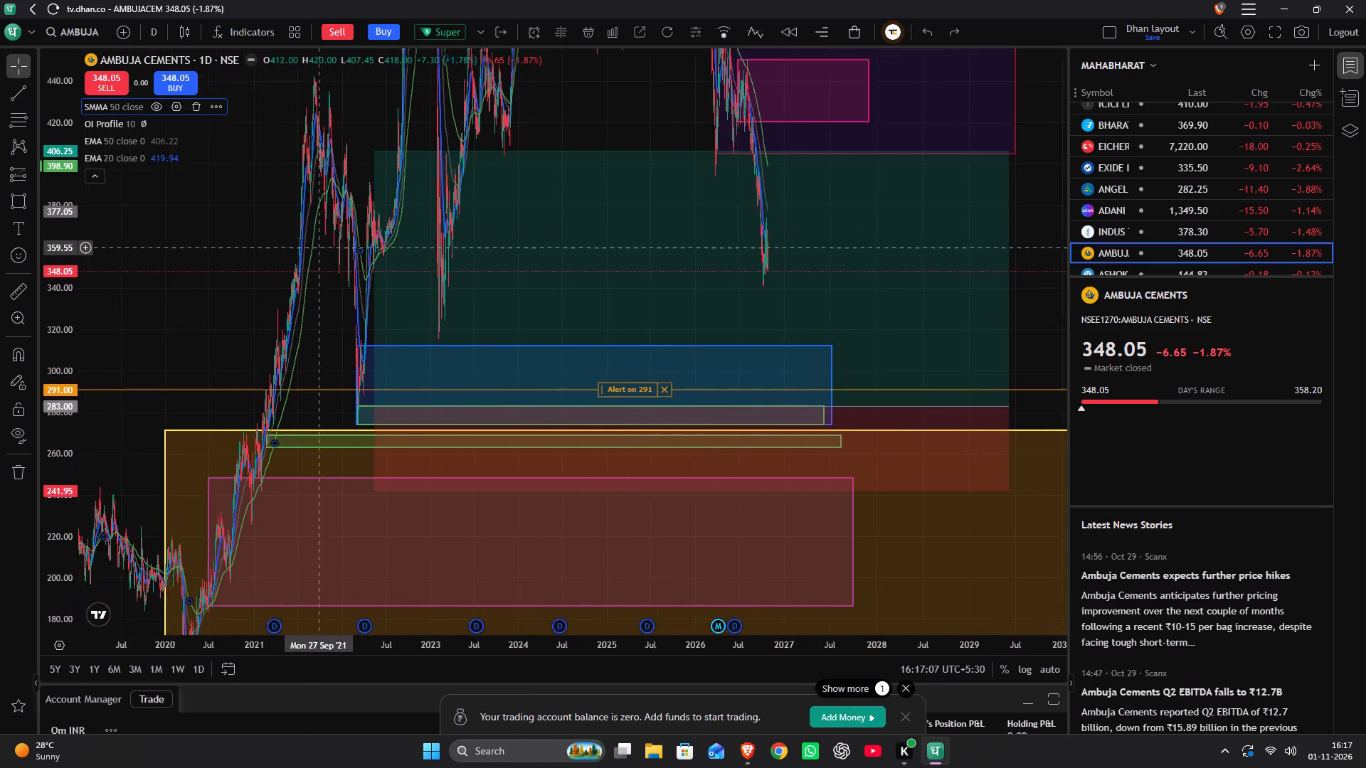
drag(359, 253, 709, 267)
scroll(706, 267, up, 11)
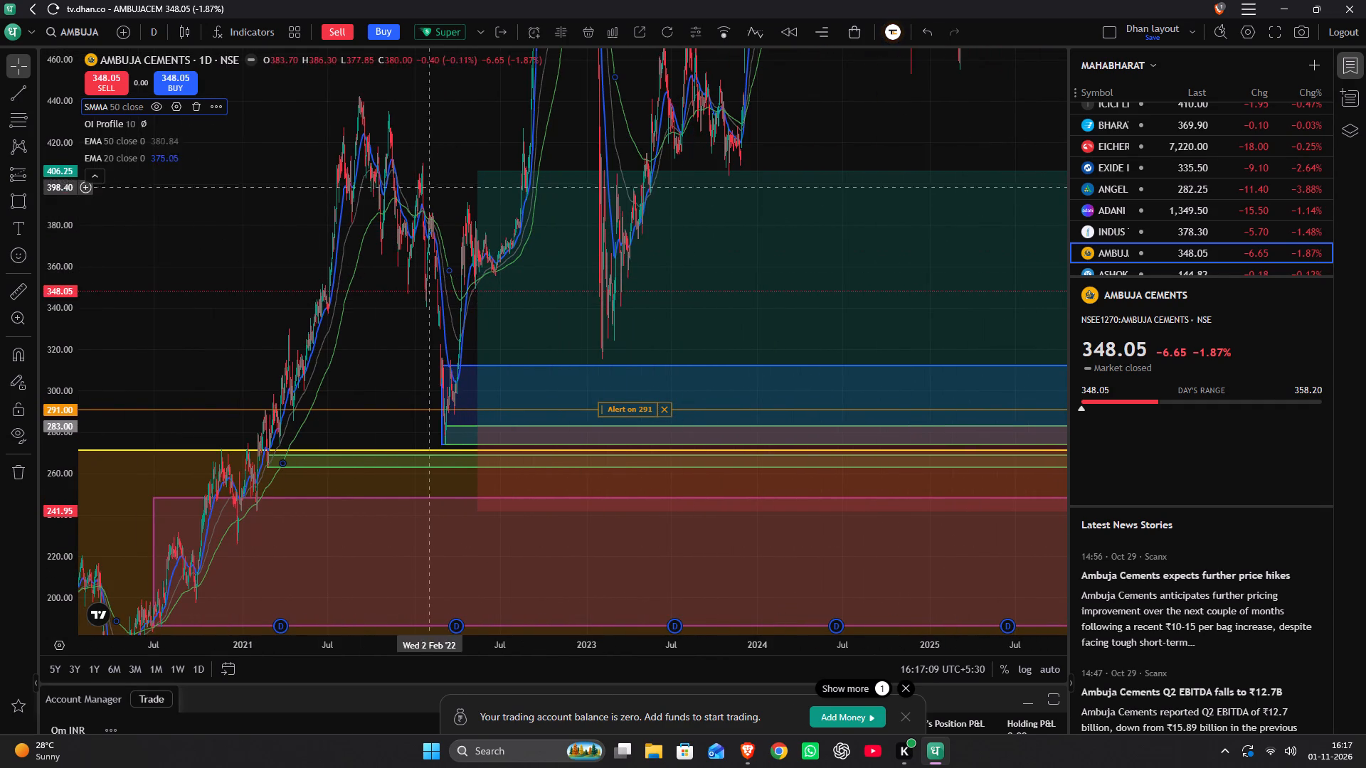
drag(418, 251, 6, 129)
scroll(872, 324, down, 15)
scroll(857, 334, up, 1)
scroll(857, 334, down, 6)
drag(410, 208, 201, 278)
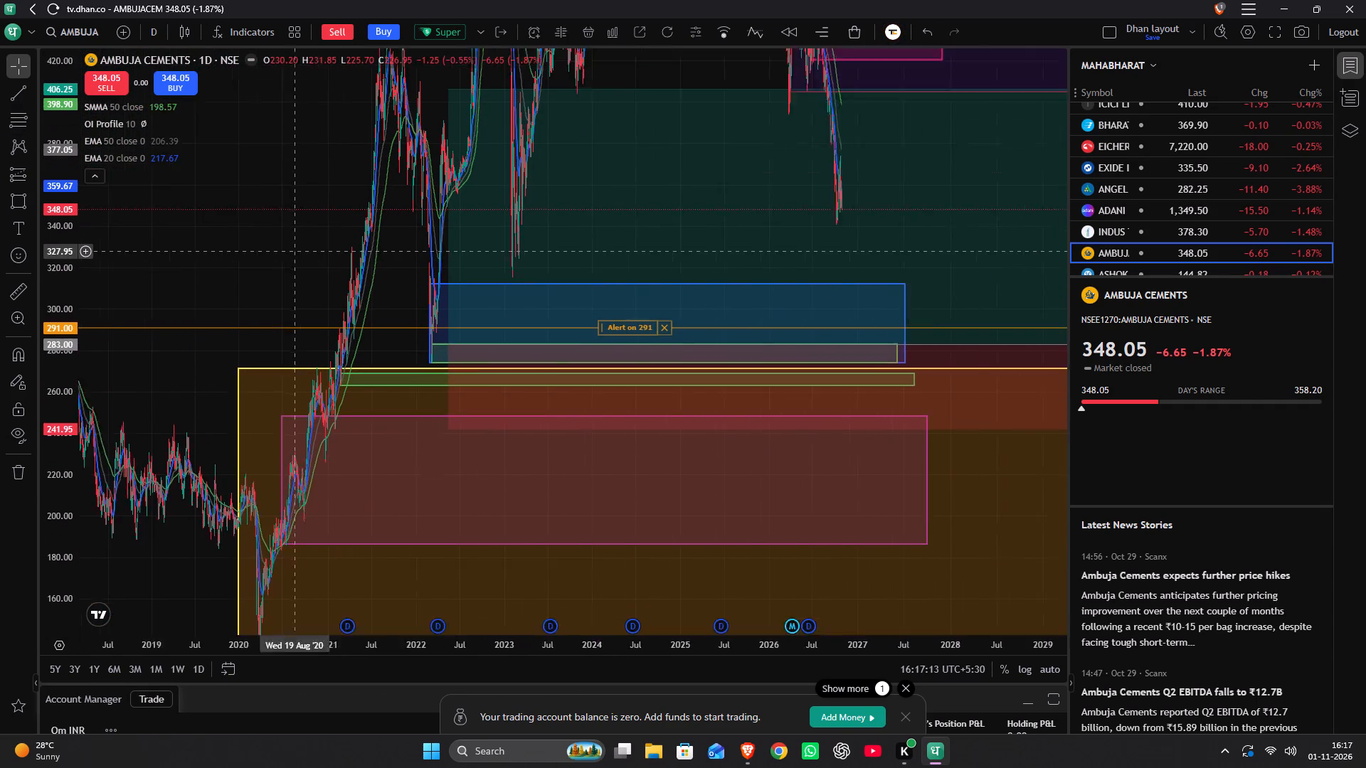
drag(201, 278, 121, 299)
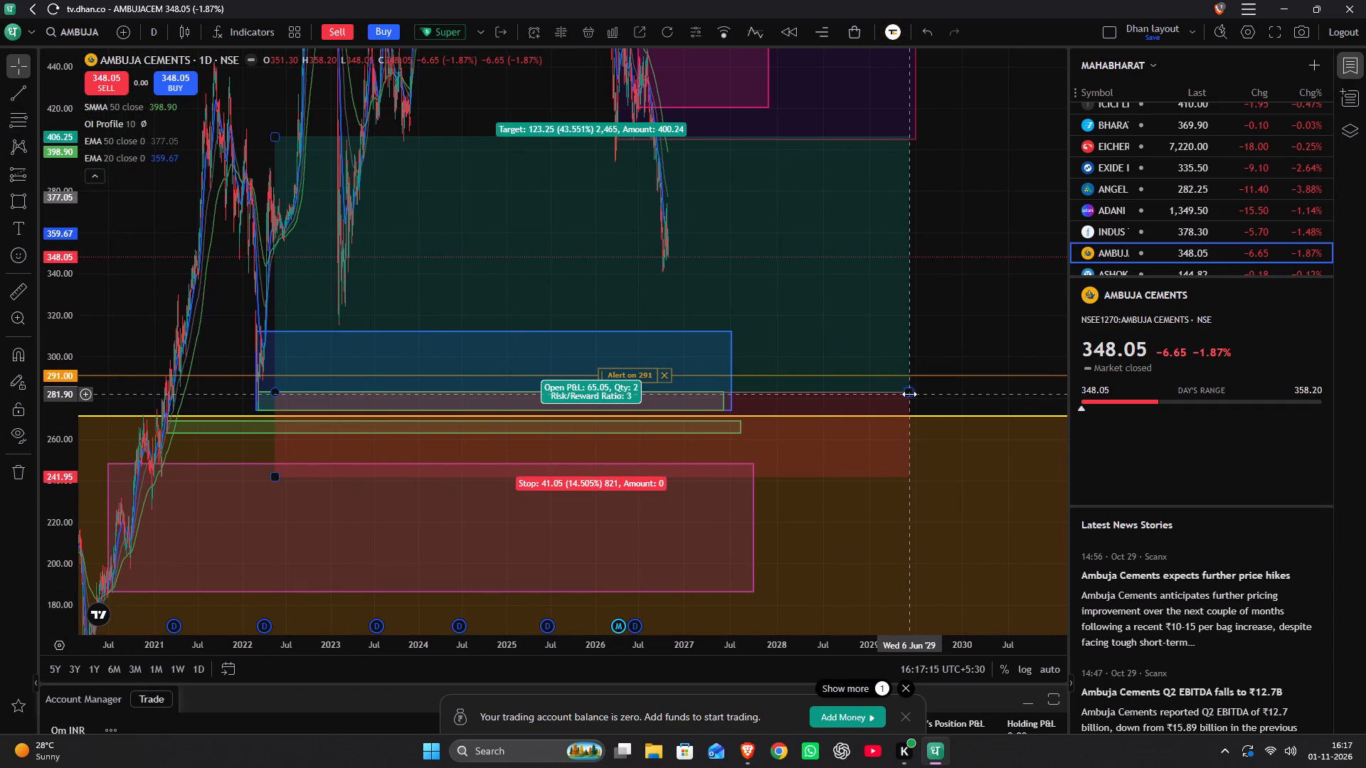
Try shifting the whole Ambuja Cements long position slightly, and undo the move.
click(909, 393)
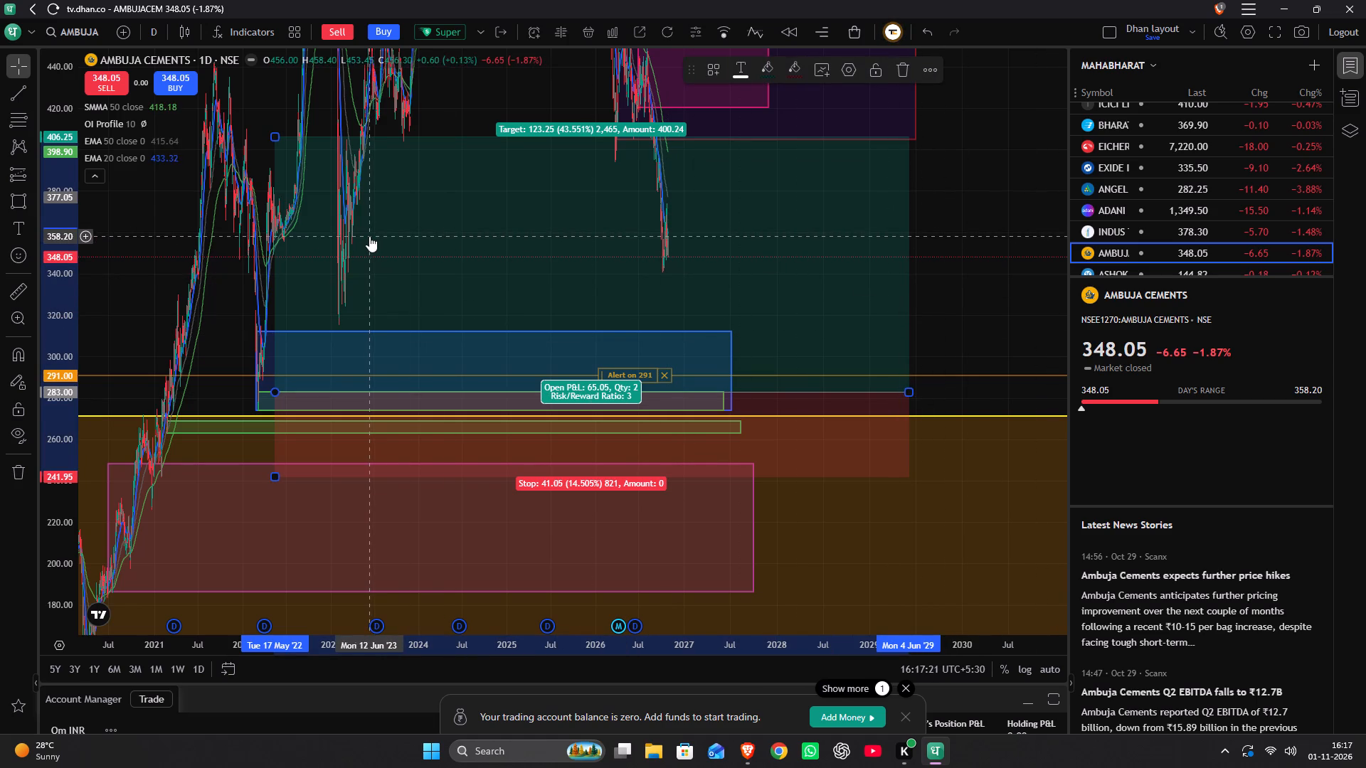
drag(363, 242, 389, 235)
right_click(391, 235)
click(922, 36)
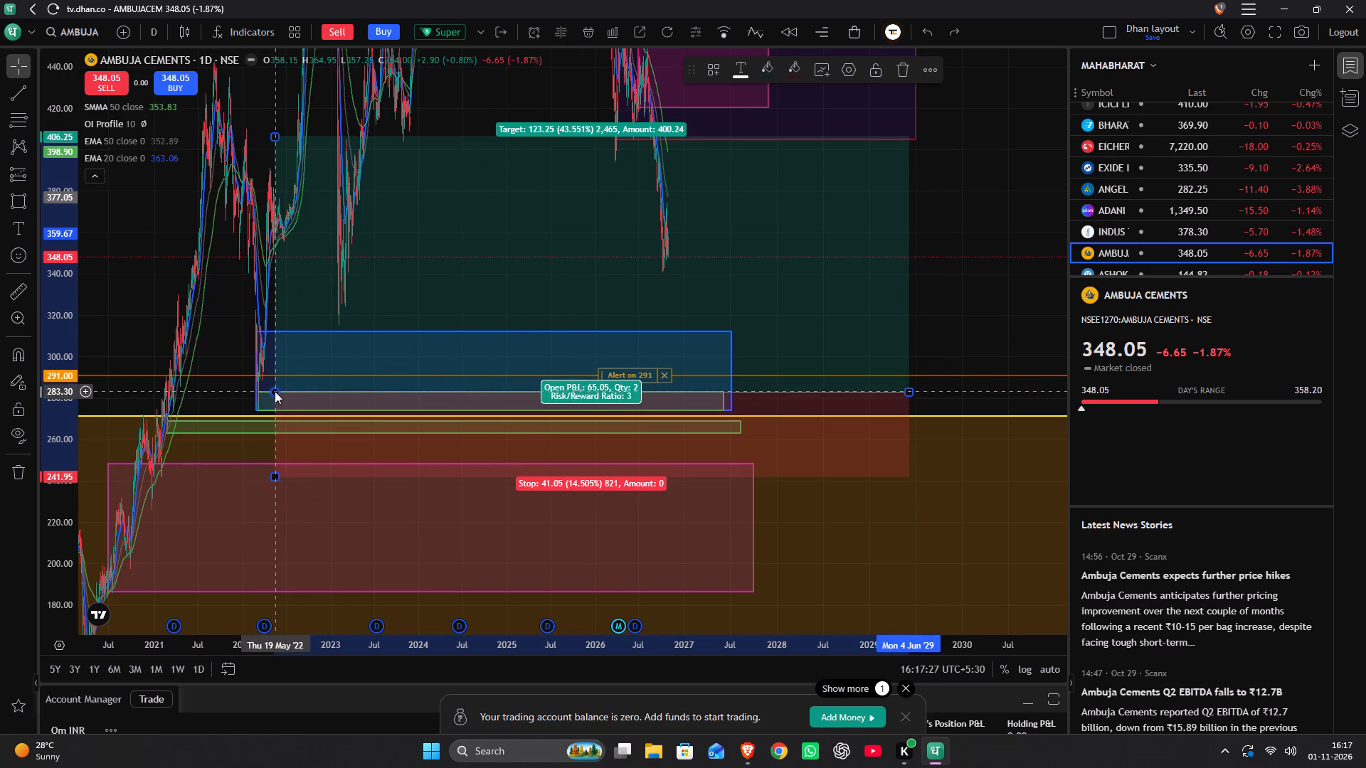
Move the start of the Ambuja Cements long position to 15 Oct '26 with its entry at 283.30.
drag(275, 391, 637, 428)
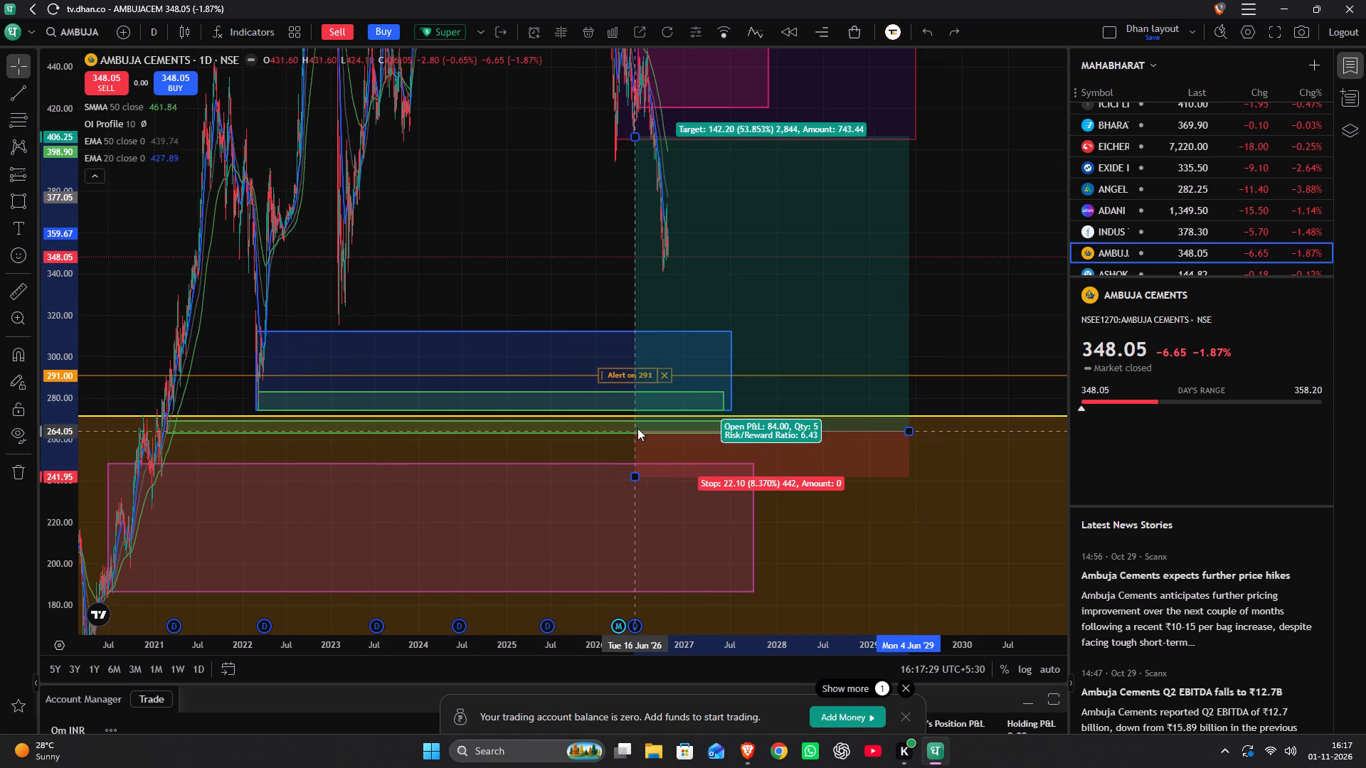
drag(637, 428, 667, 388)
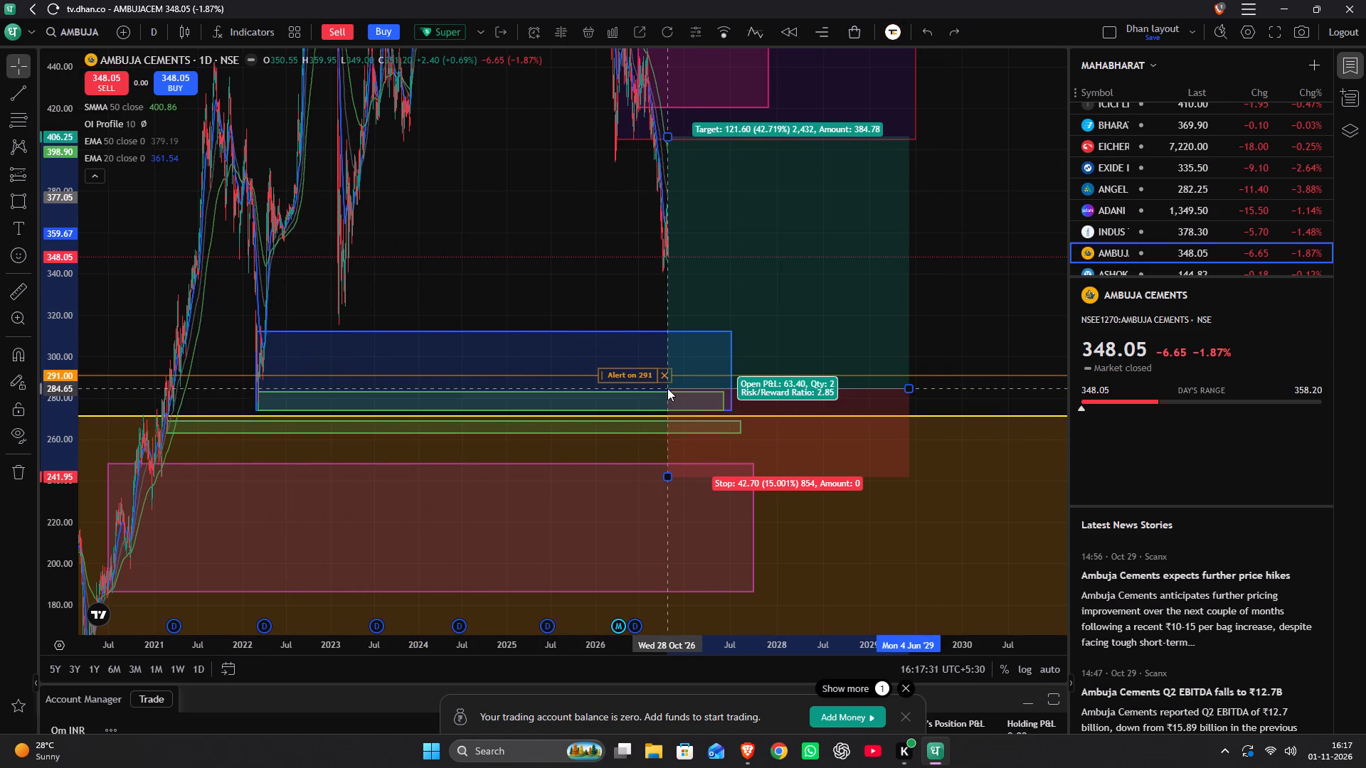
drag(667, 388, 665, 391)
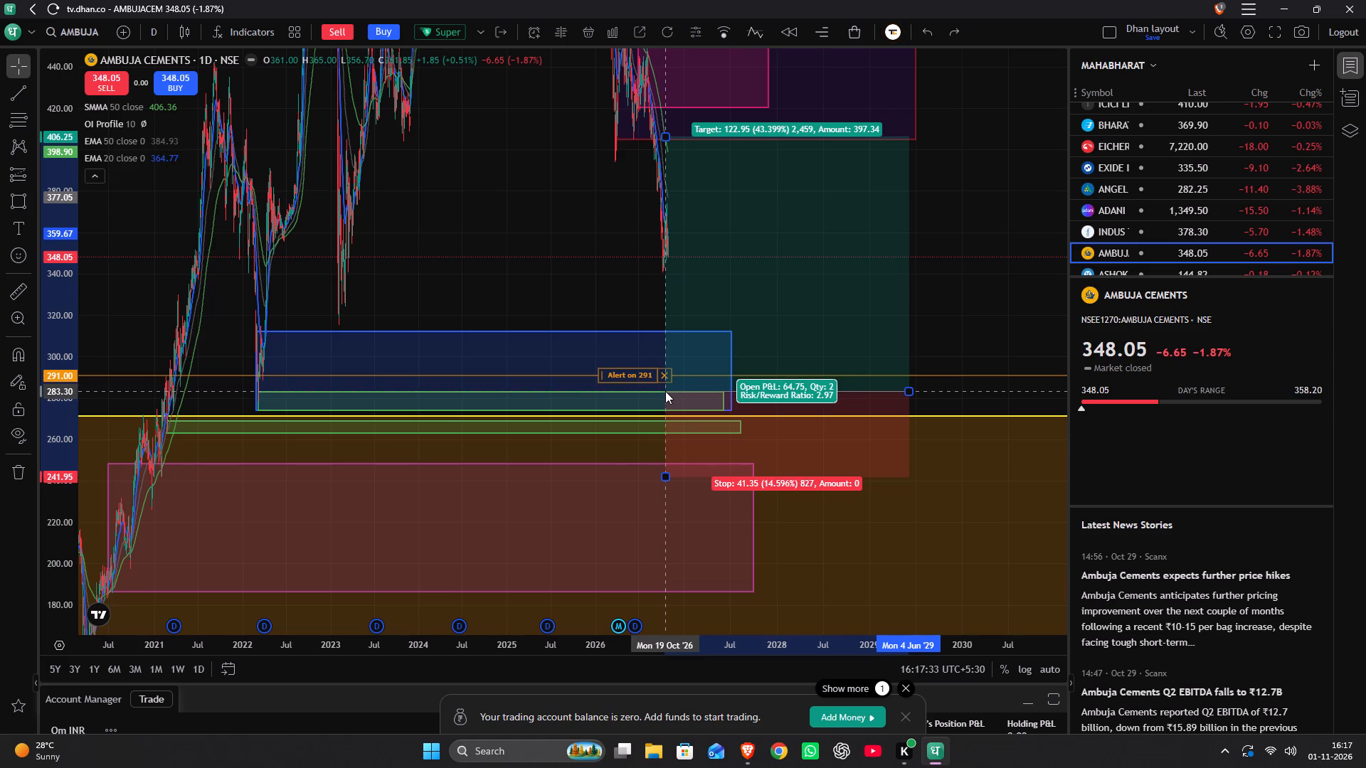
drag(665, 391, 665, 392)
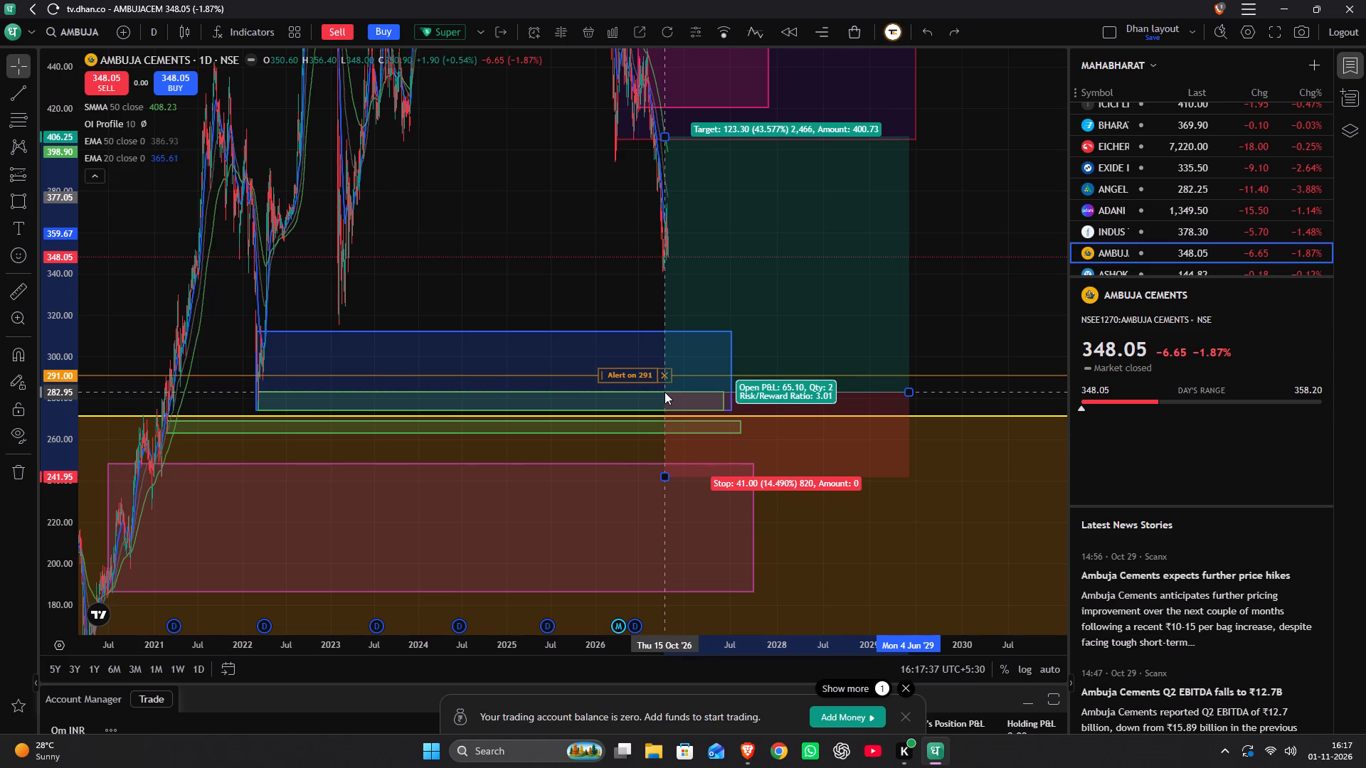
drag(665, 392, 665, 391)
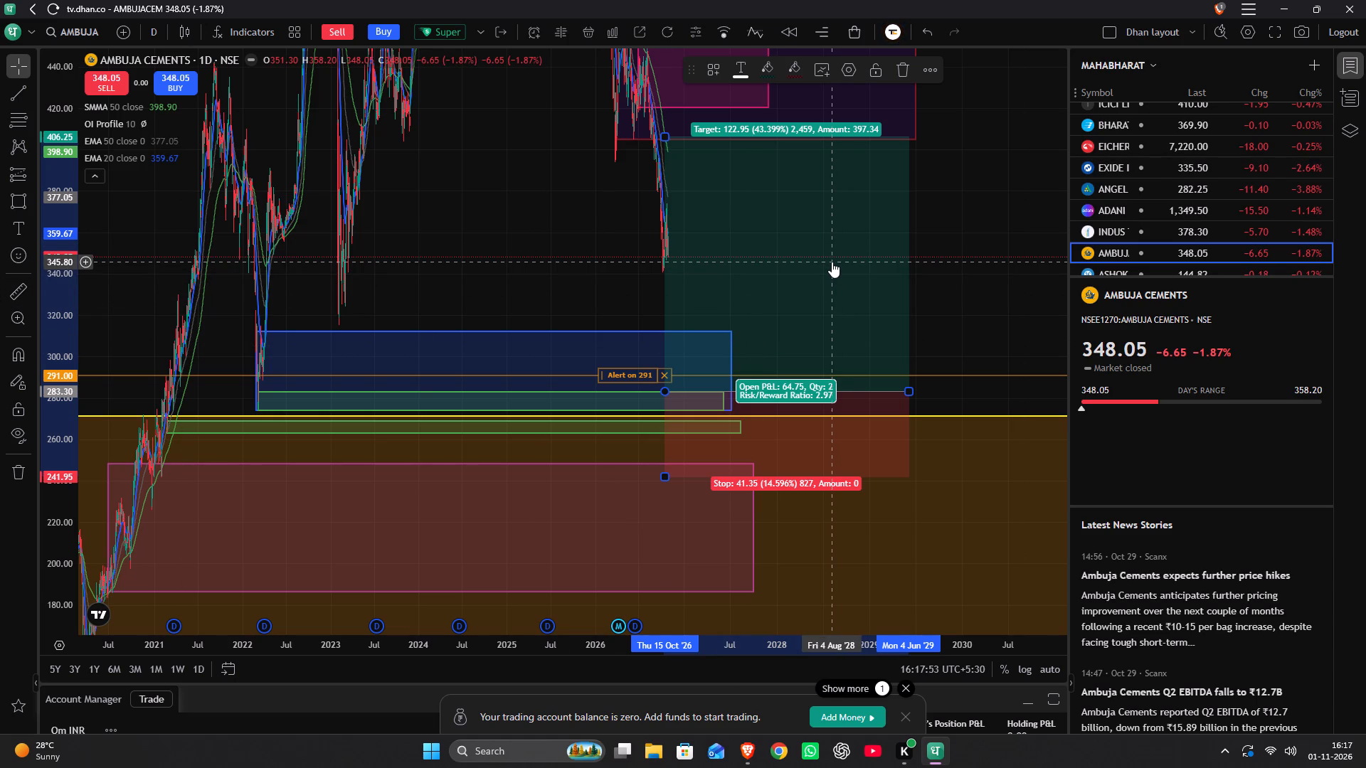
Open Ashok Leyland from the watchlist and examine its daily candles against the long positions, demand zones and 125 alert.
drag(421, 125, 356, 272)
scroll(1281, 217, down, 3)
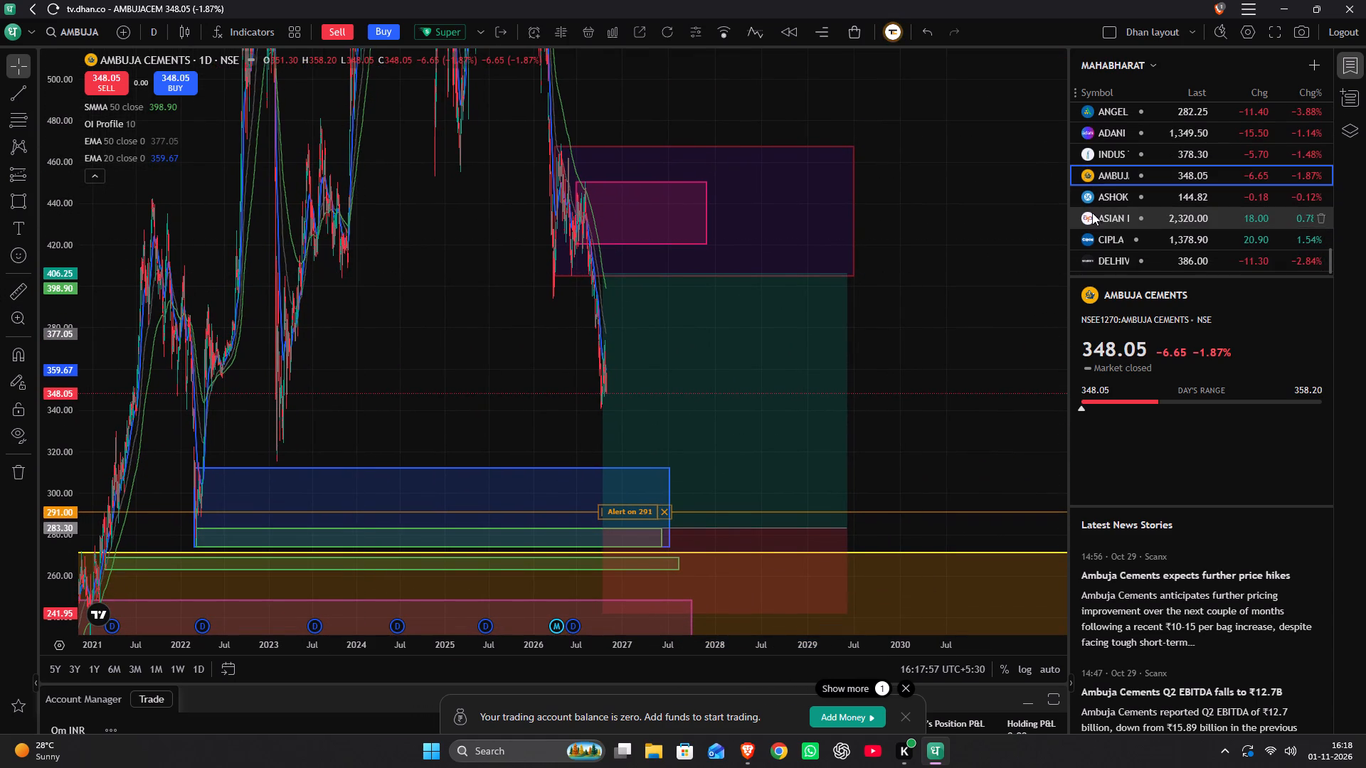
click(1091, 198)
drag(704, 405, 714, 349)
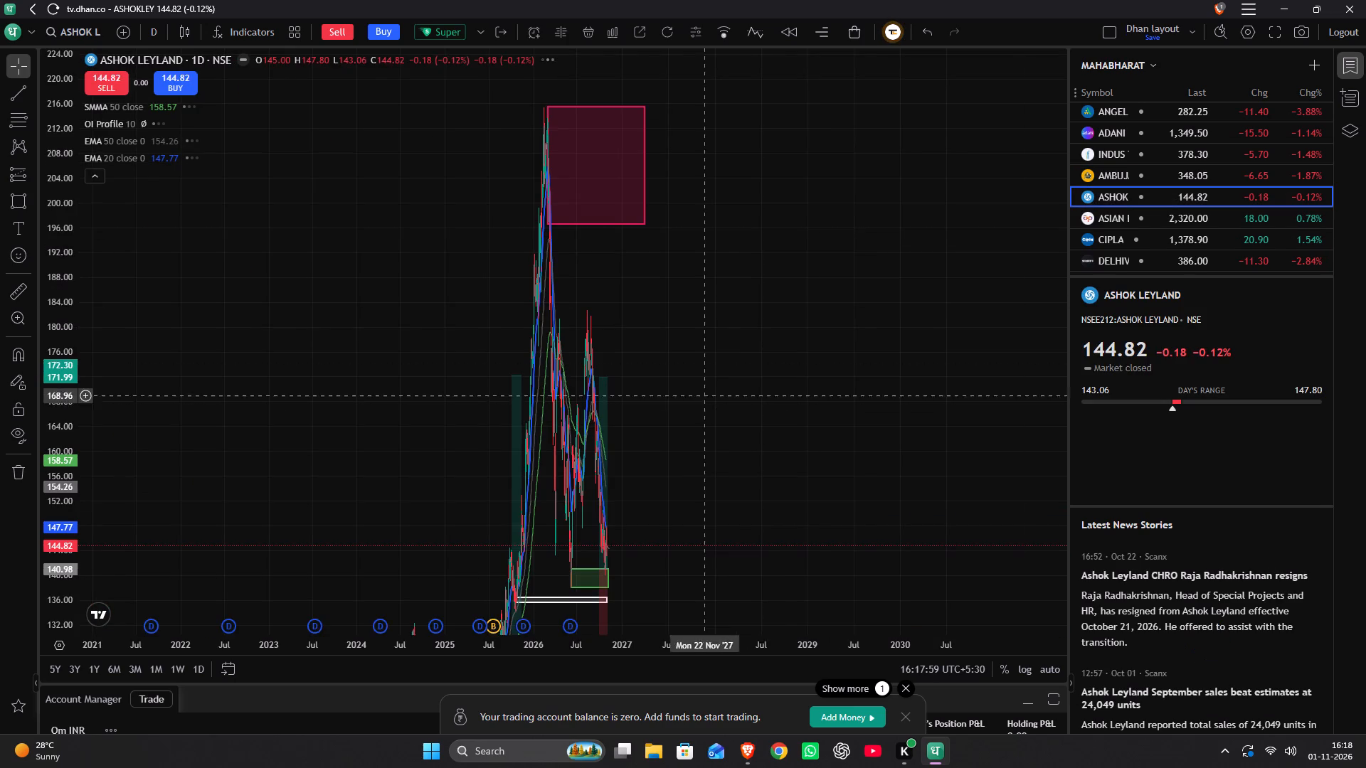
drag(714, 349, 852, 155)
scroll(843, 167, up, 11)
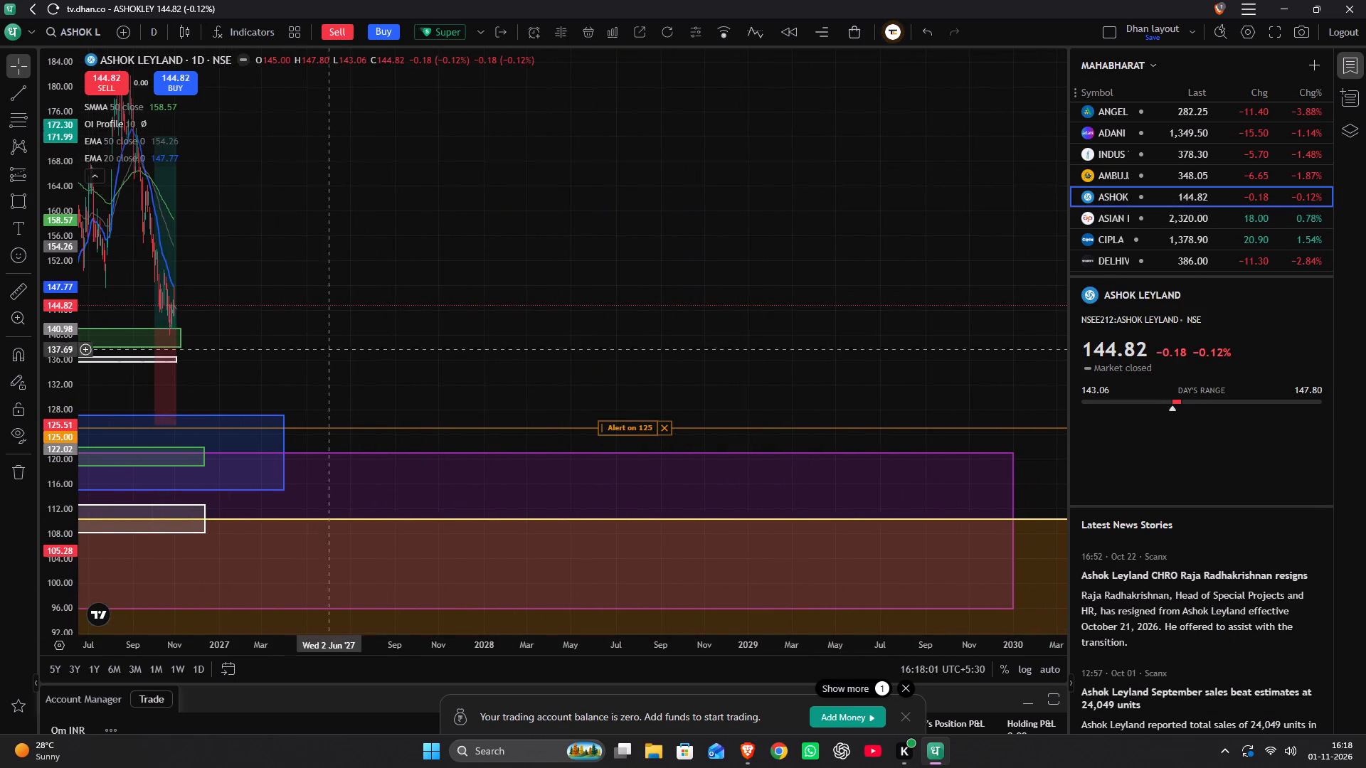
drag(292, 362, 789, 354)
scroll(786, 354, up, 7)
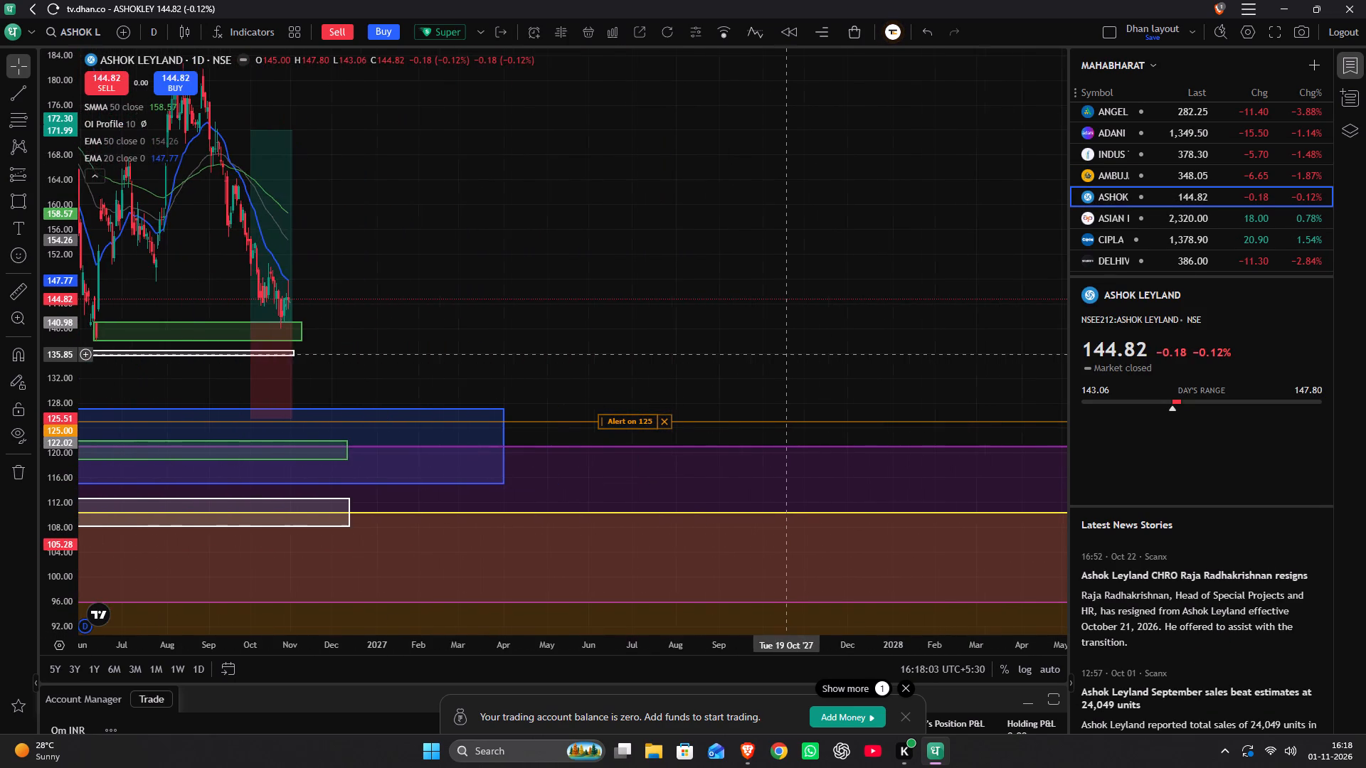
drag(459, 349, 904, 326)
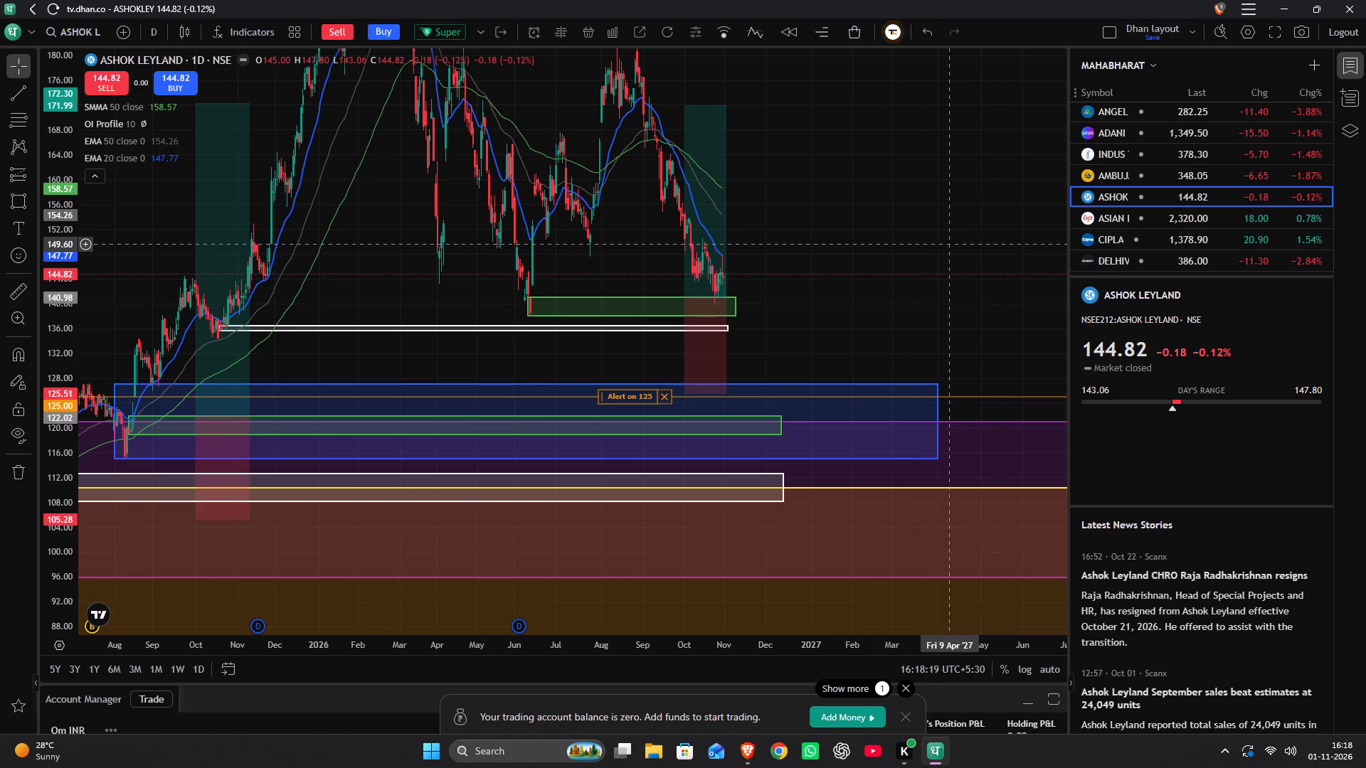
Open Asian Paints from the watchlist and examine its daily price action between the supply zone and the demand zones below.
click(1178, 223)
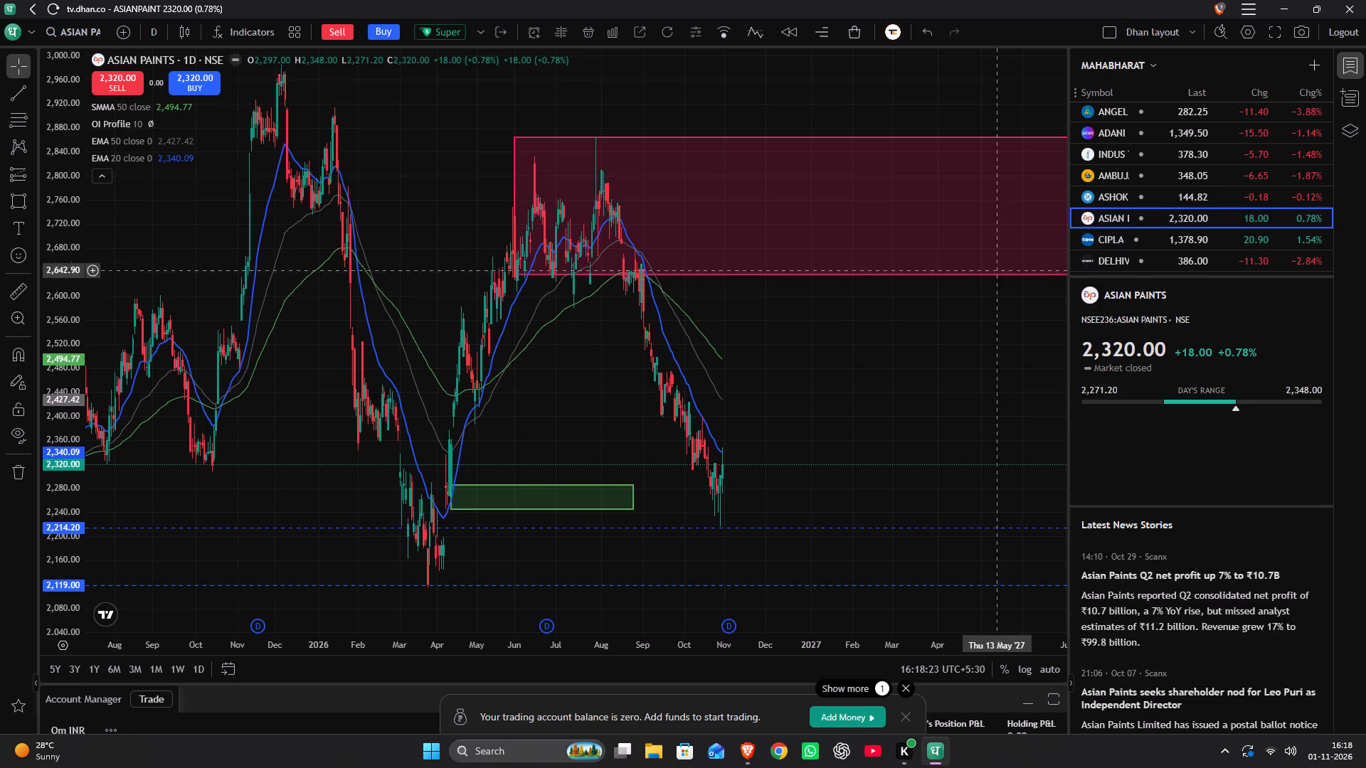
drag(775, 494, 808, 427)
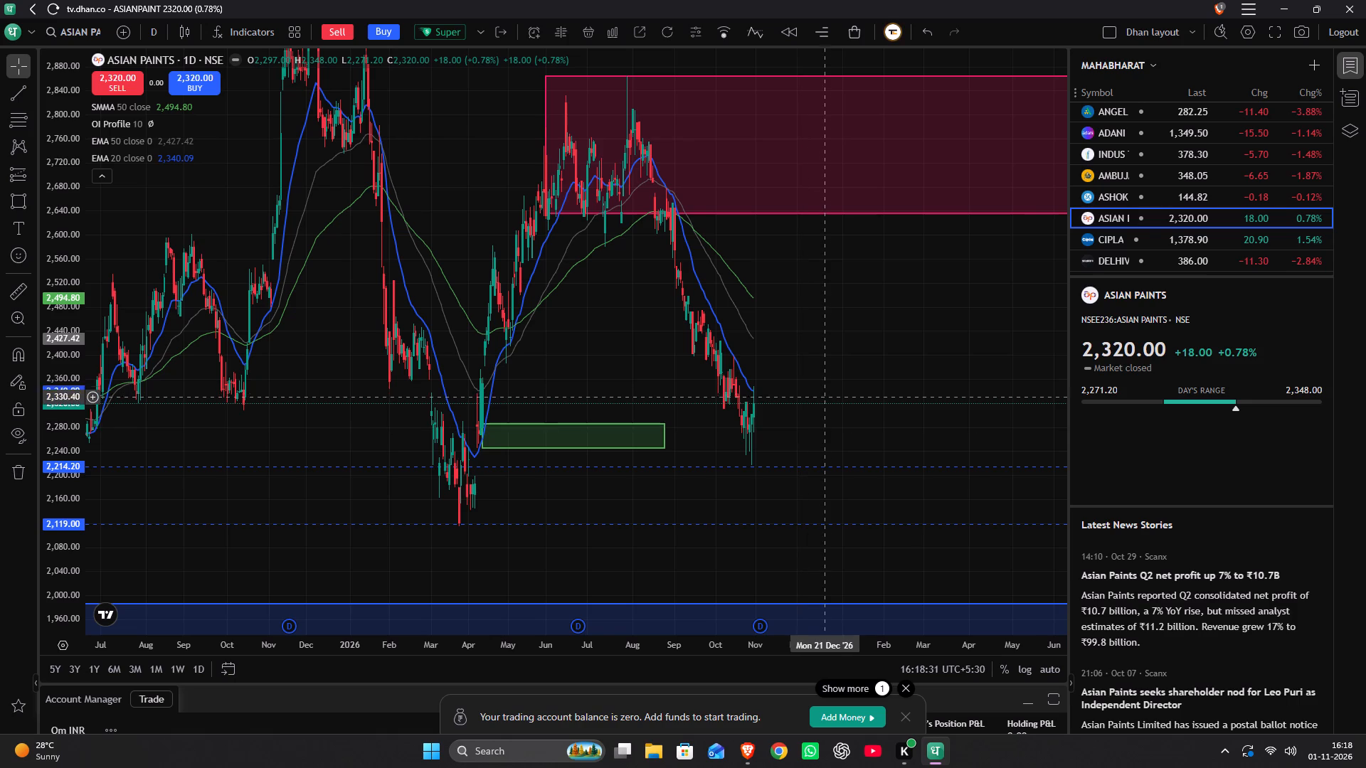
scroll(872, 418, up, 3)
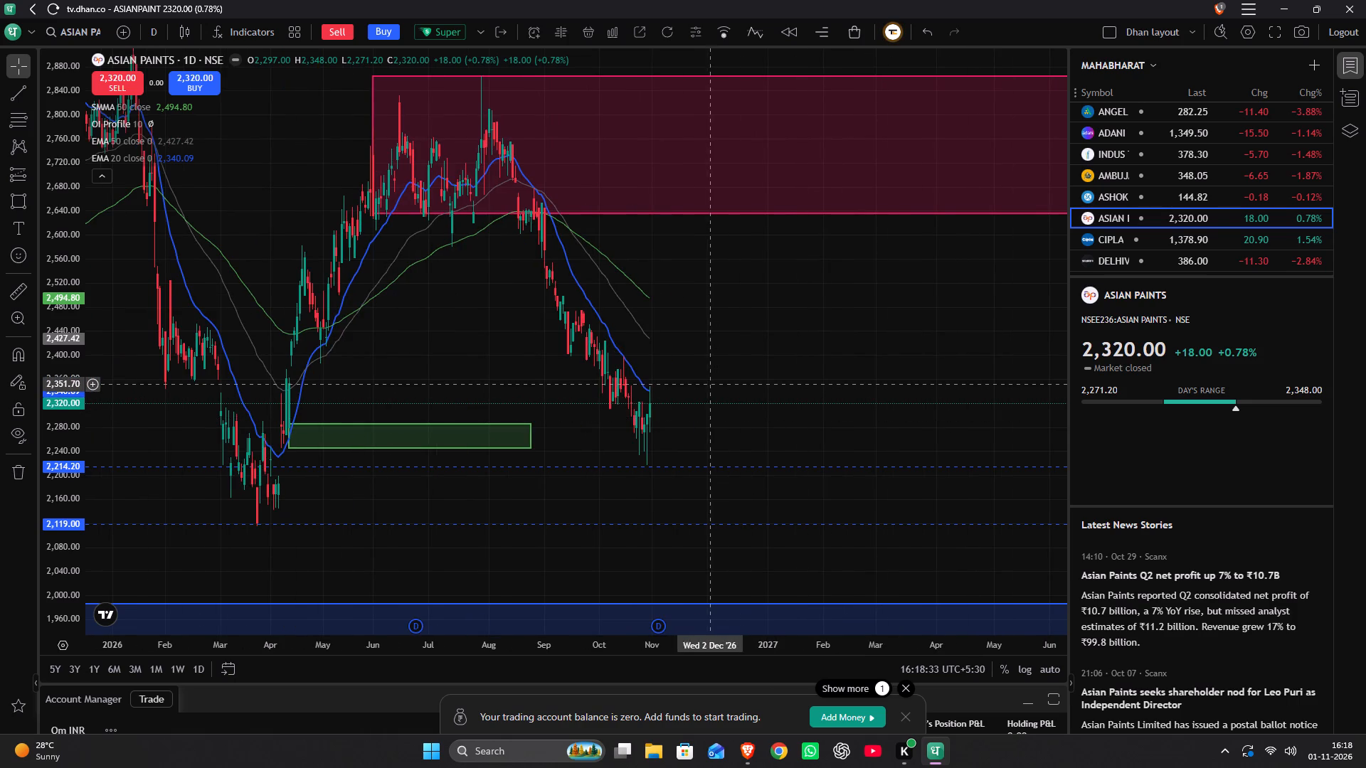
drag(694, 384, 886, 324)
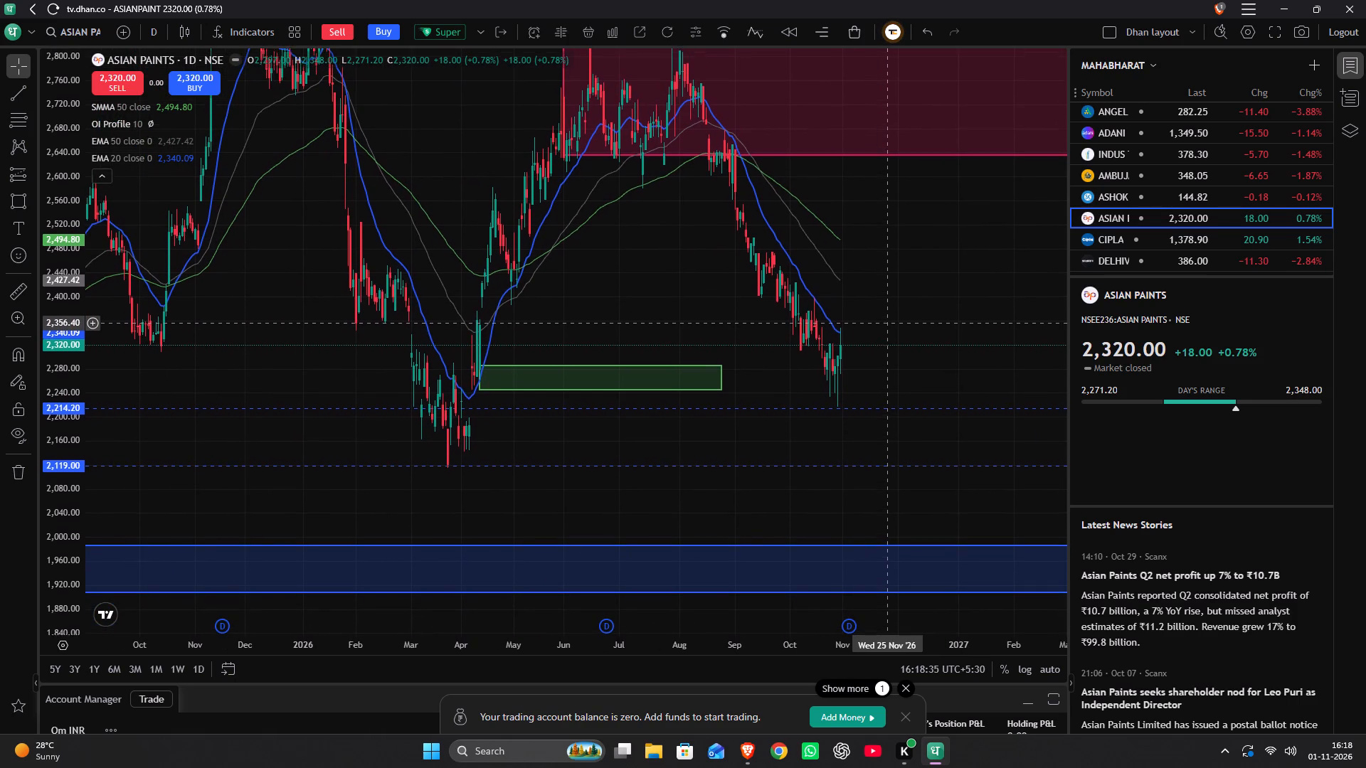
drag(886, 324, 886, 329)
scroll(891, 377, up, 4)
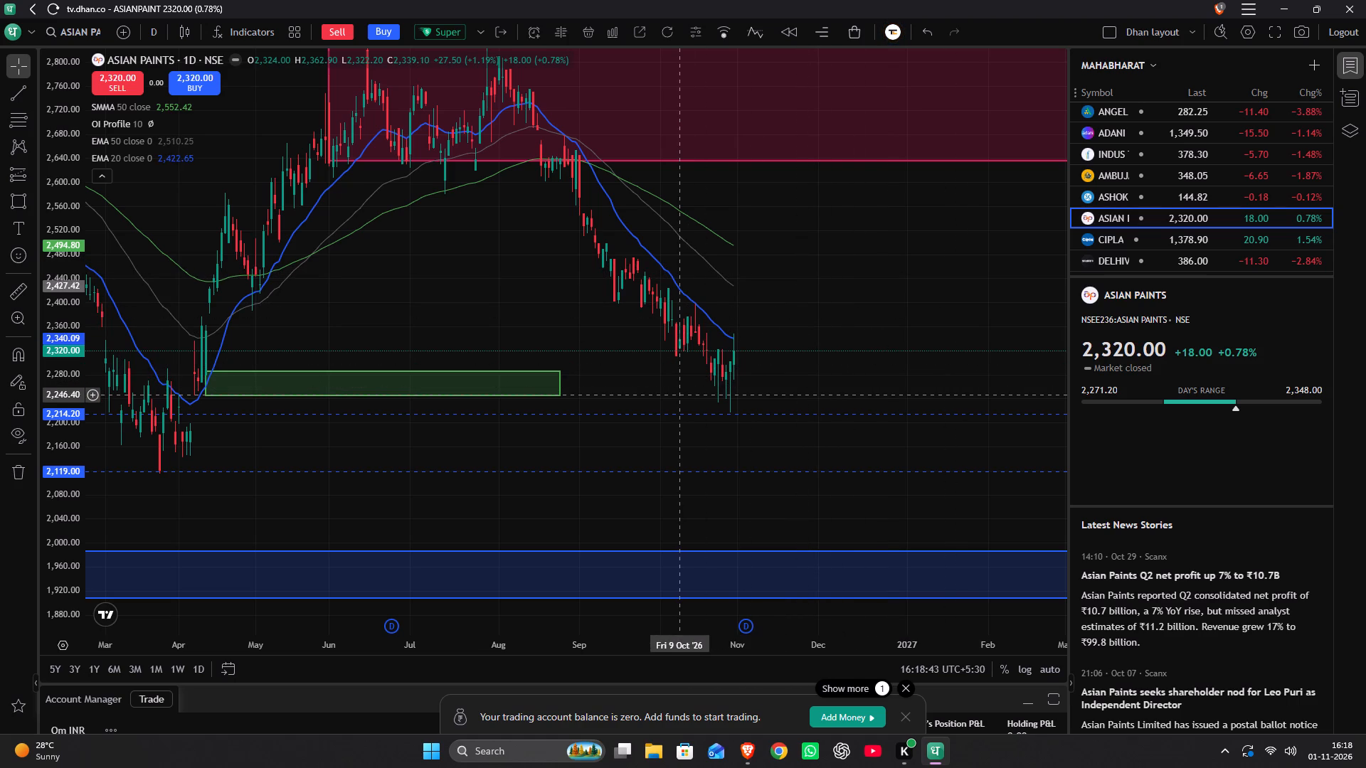
scroll(678, 393, down, 8)
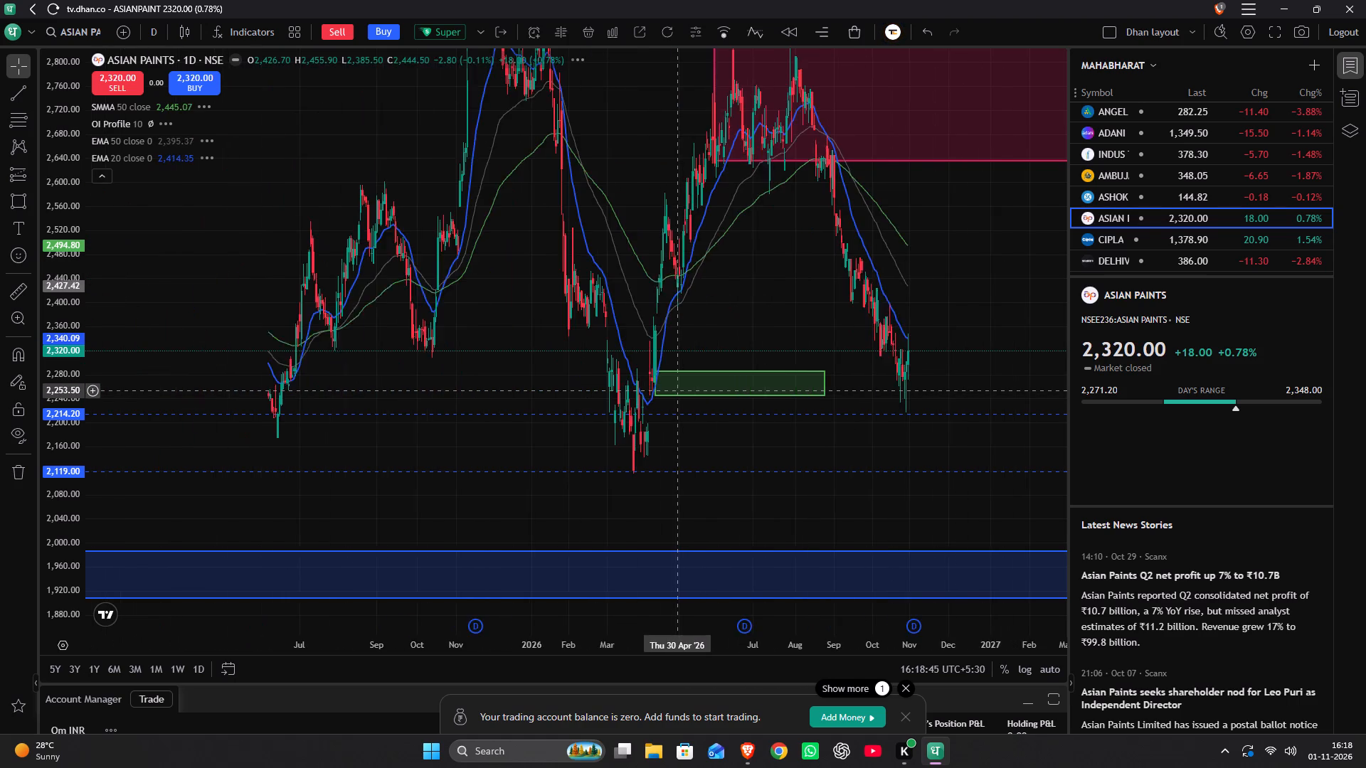
scroll(677, 390, down, 10)
scroll(677, 390, up, 4)
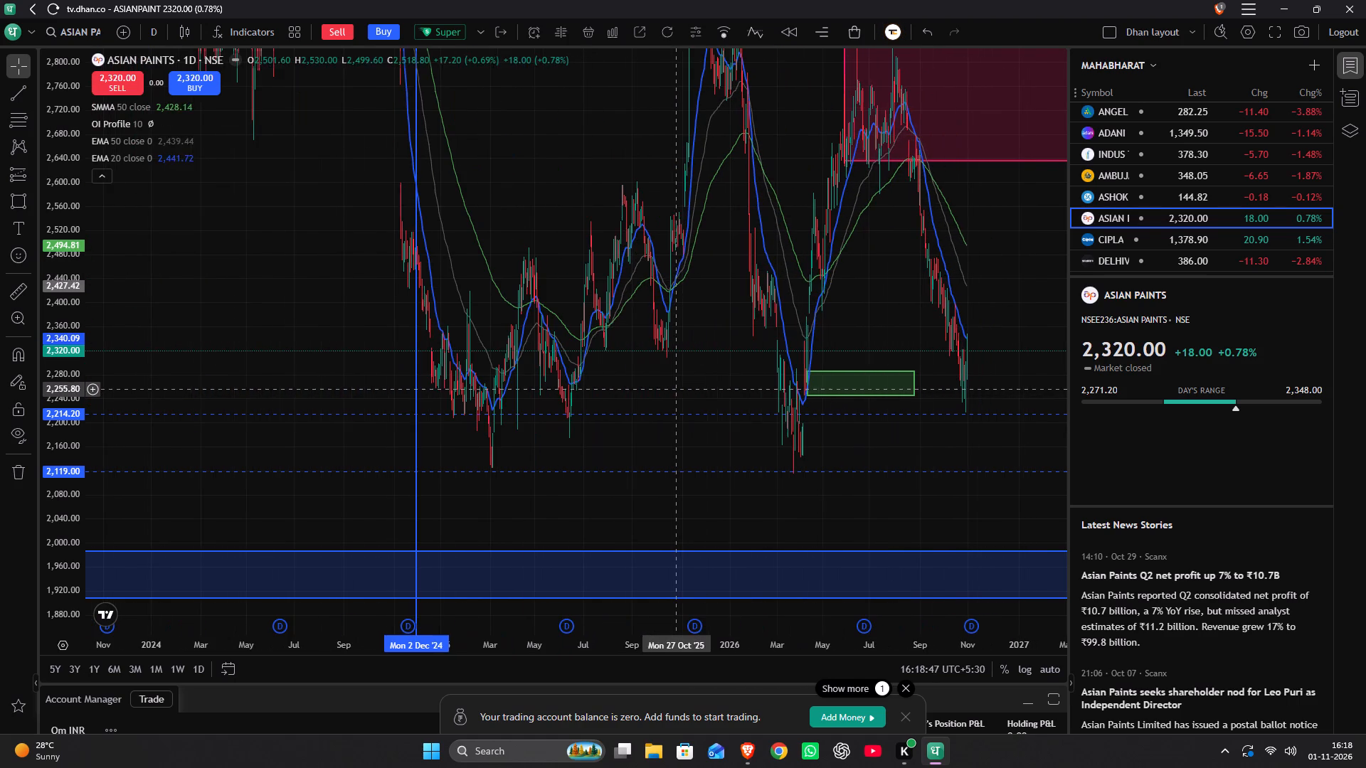
Delete the dashed horizontal lines at 2,214.20 and 2,119.00 and the vertical line at 2 Dec '24 from the Asian Paints chart.
click(598, 407)
click(598, 415)
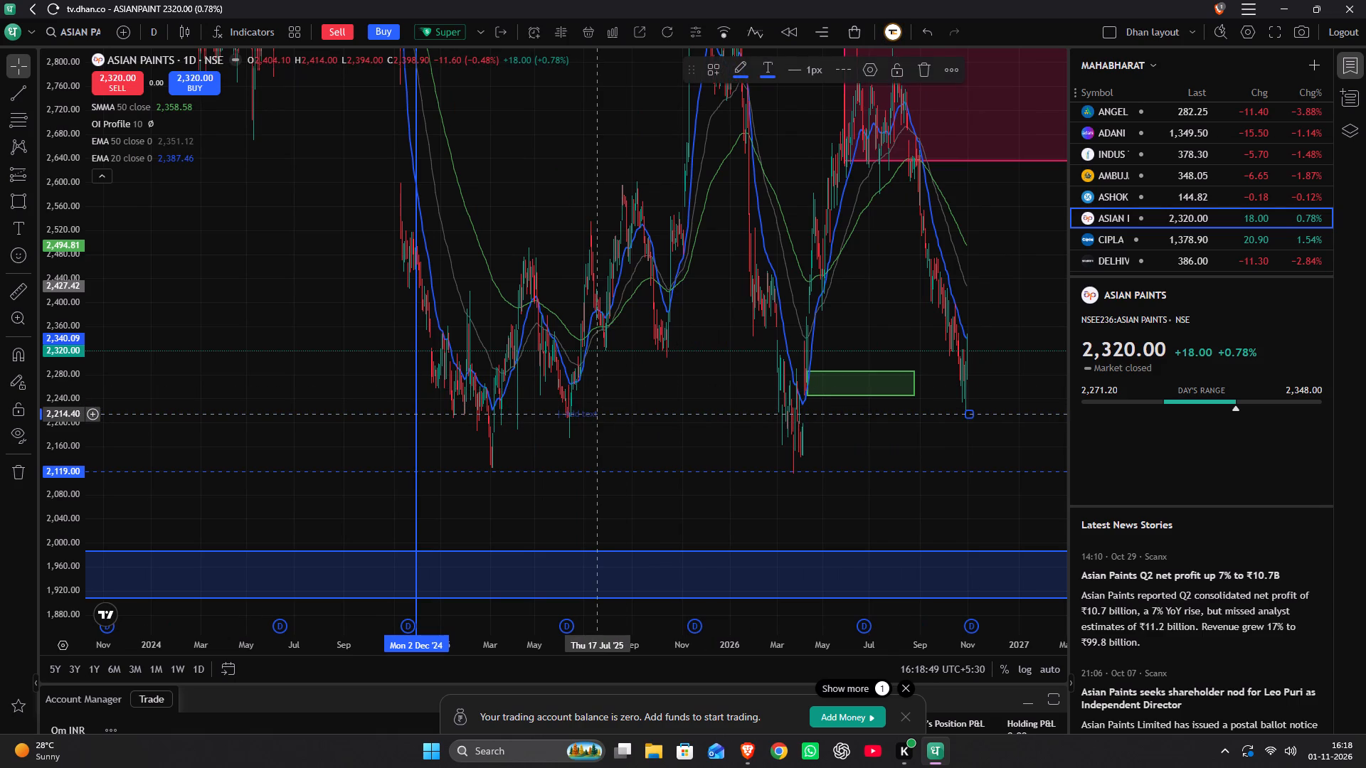
key(Delete)
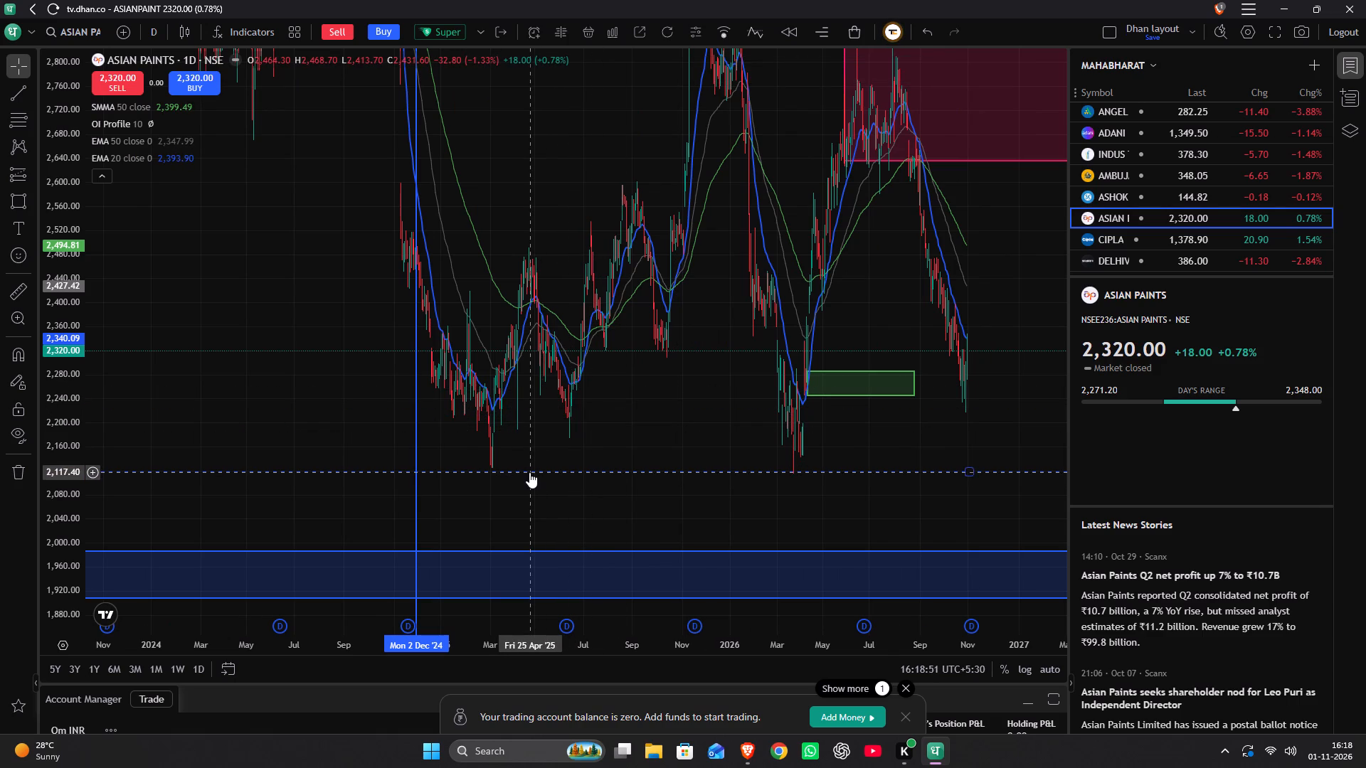
click(529, 472)
key(Delete)
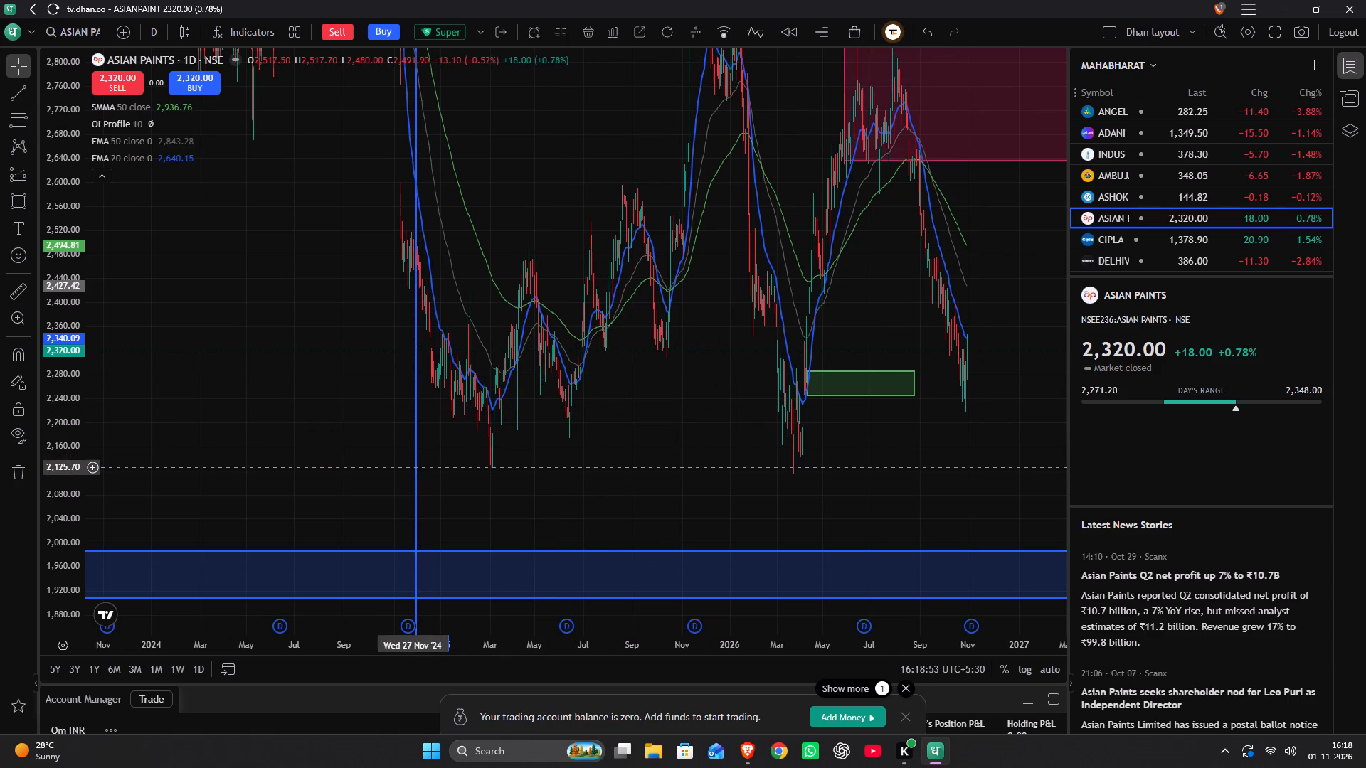
click(415, 465)
key(Delete)
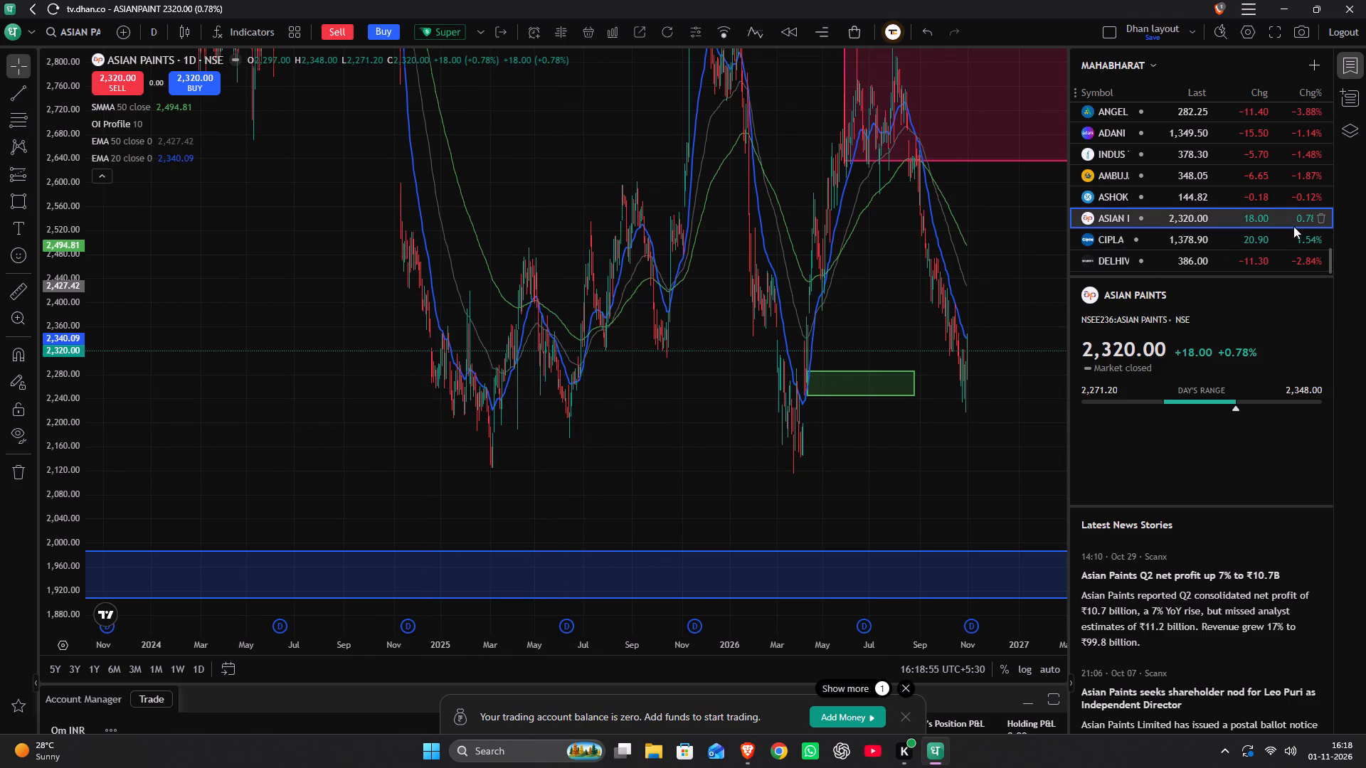
Open Cipla from the watchlist and examine its recent daily candles against the overlapping supply zones and the demand zones below.
click(1246, 245)
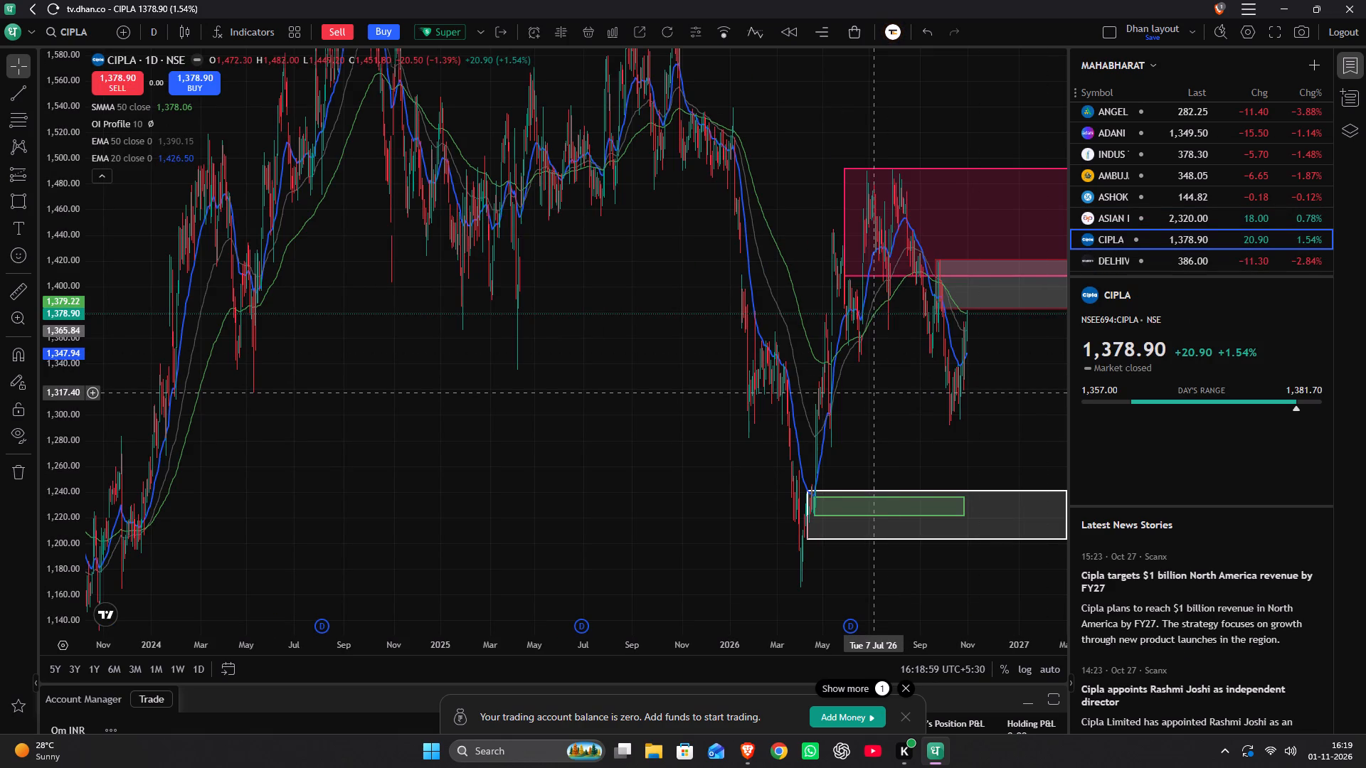
scroll(874, 390, up, 4)
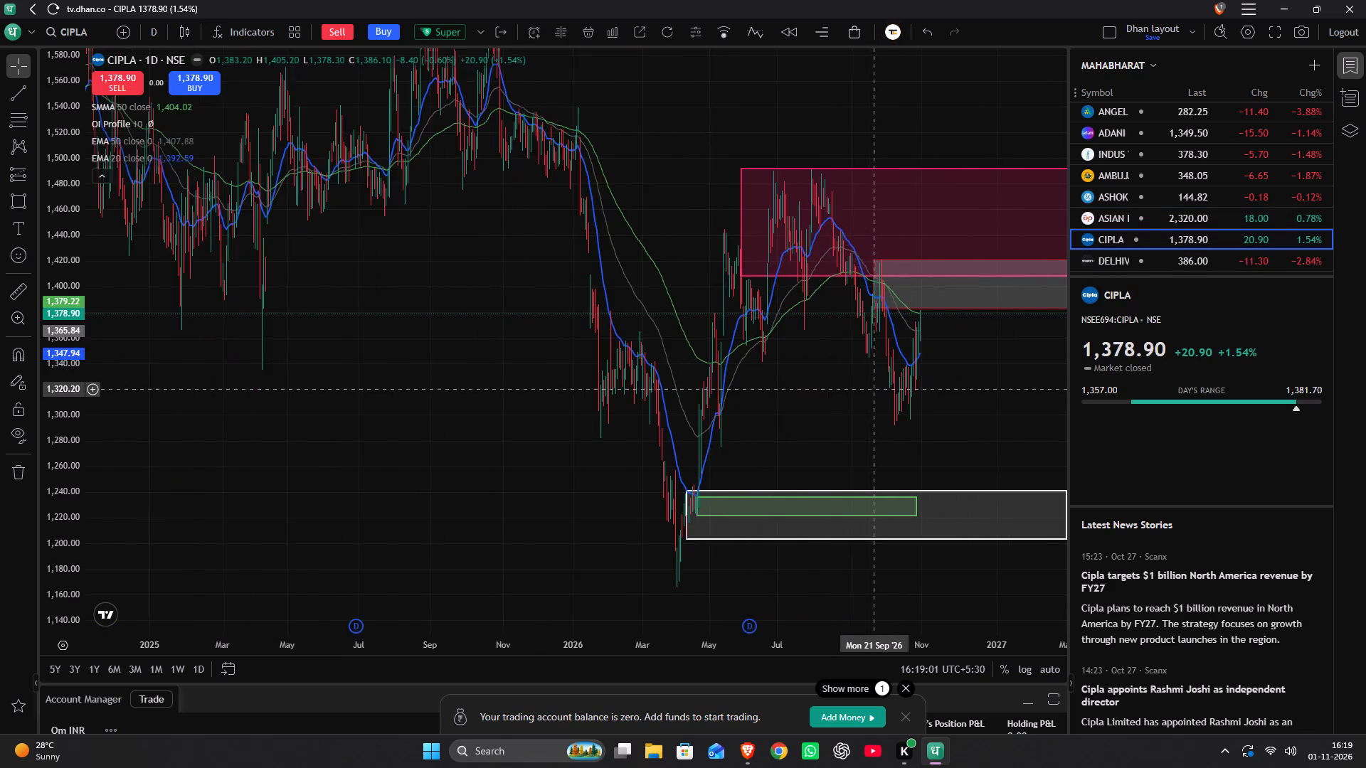
scroll(874, 389, up, 10)
drag(765, 415, 889, 381)
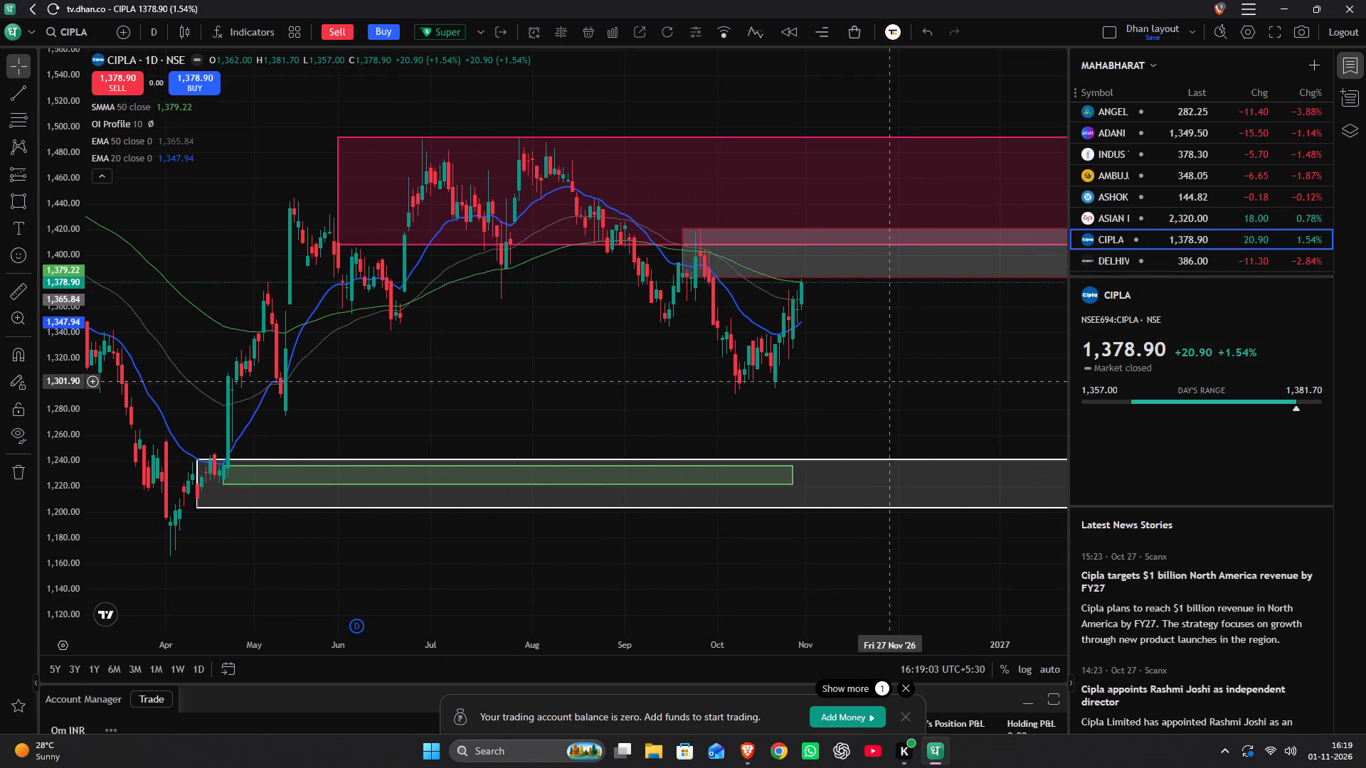
drag(889, 381, 928, 311)
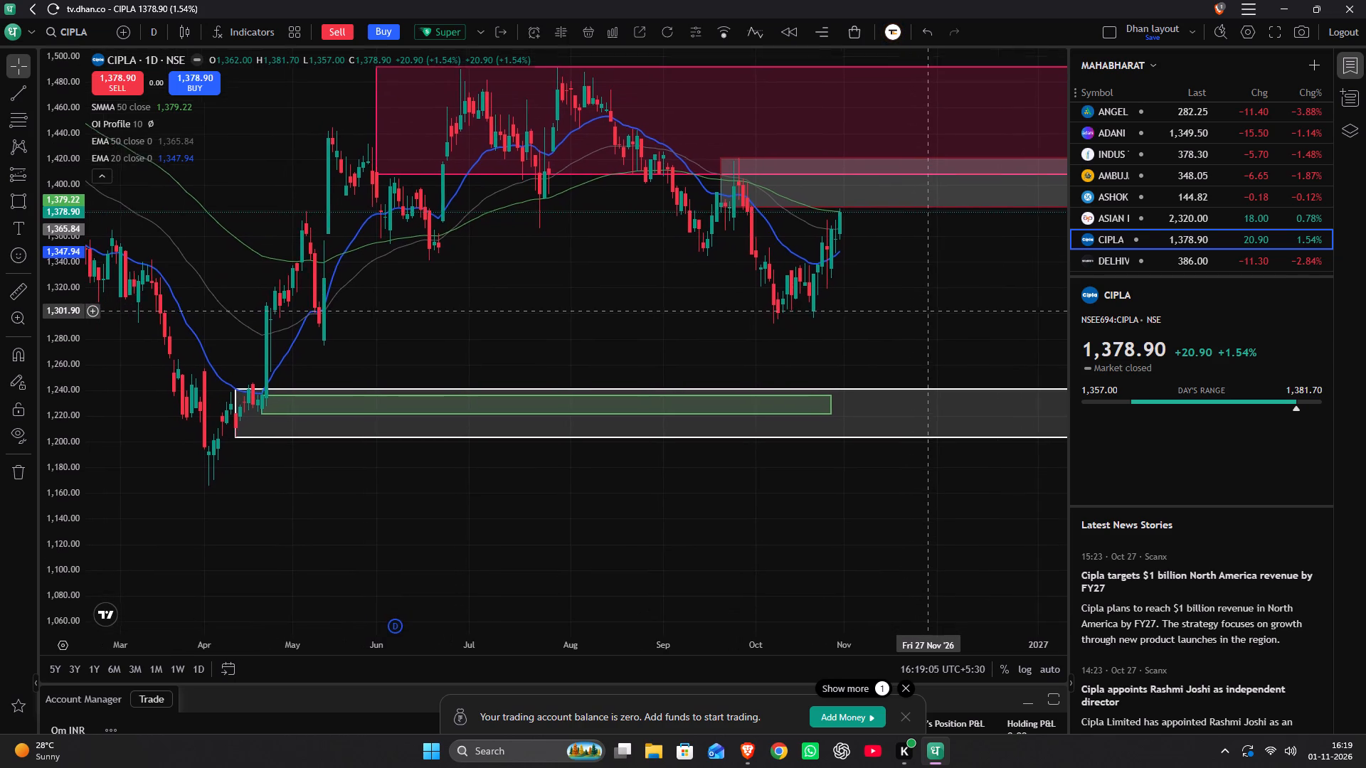
drag(928, 311, 933, 291)
scroll(929, 294, down, 4)
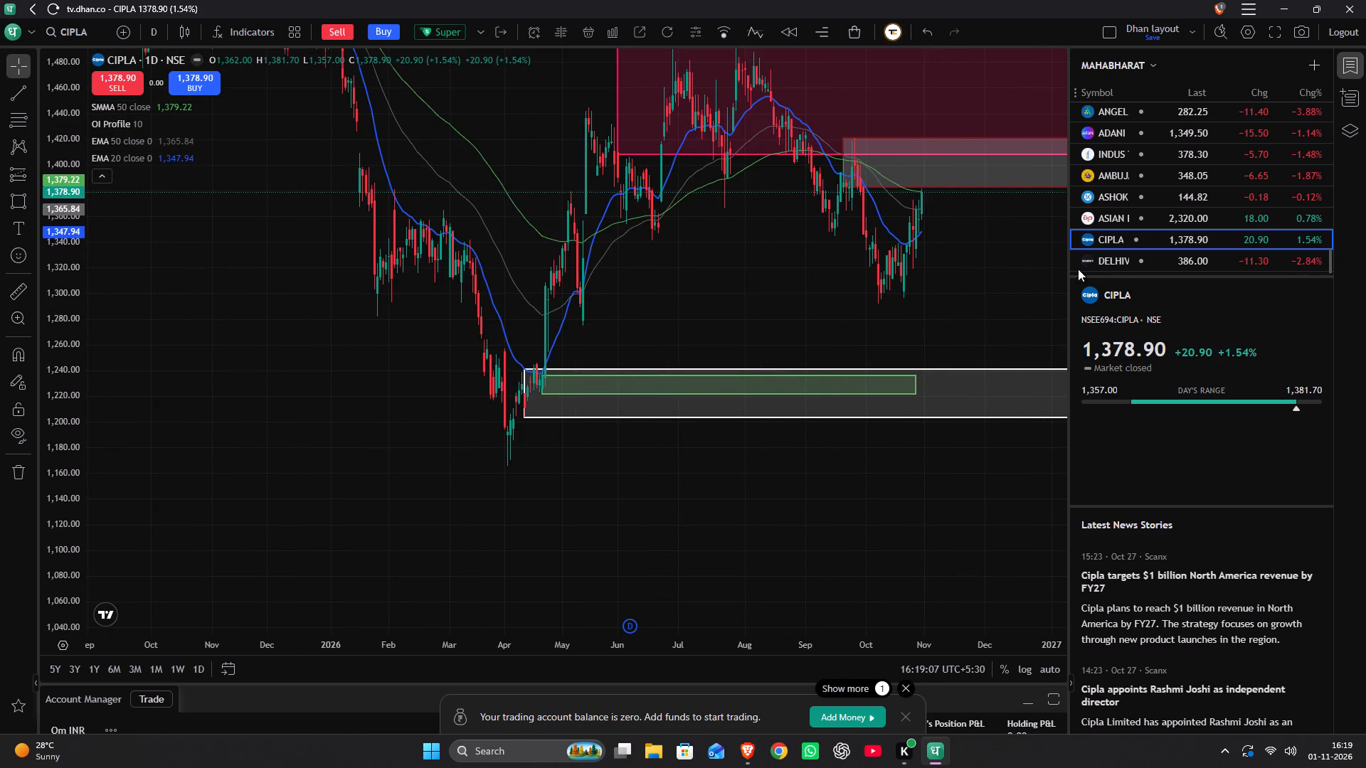
Open Delhivery from the watchlist and examine its daily price action since 2025 against the green demand zone.
click(1131, 255)
drag(933, 314, 912, 103)
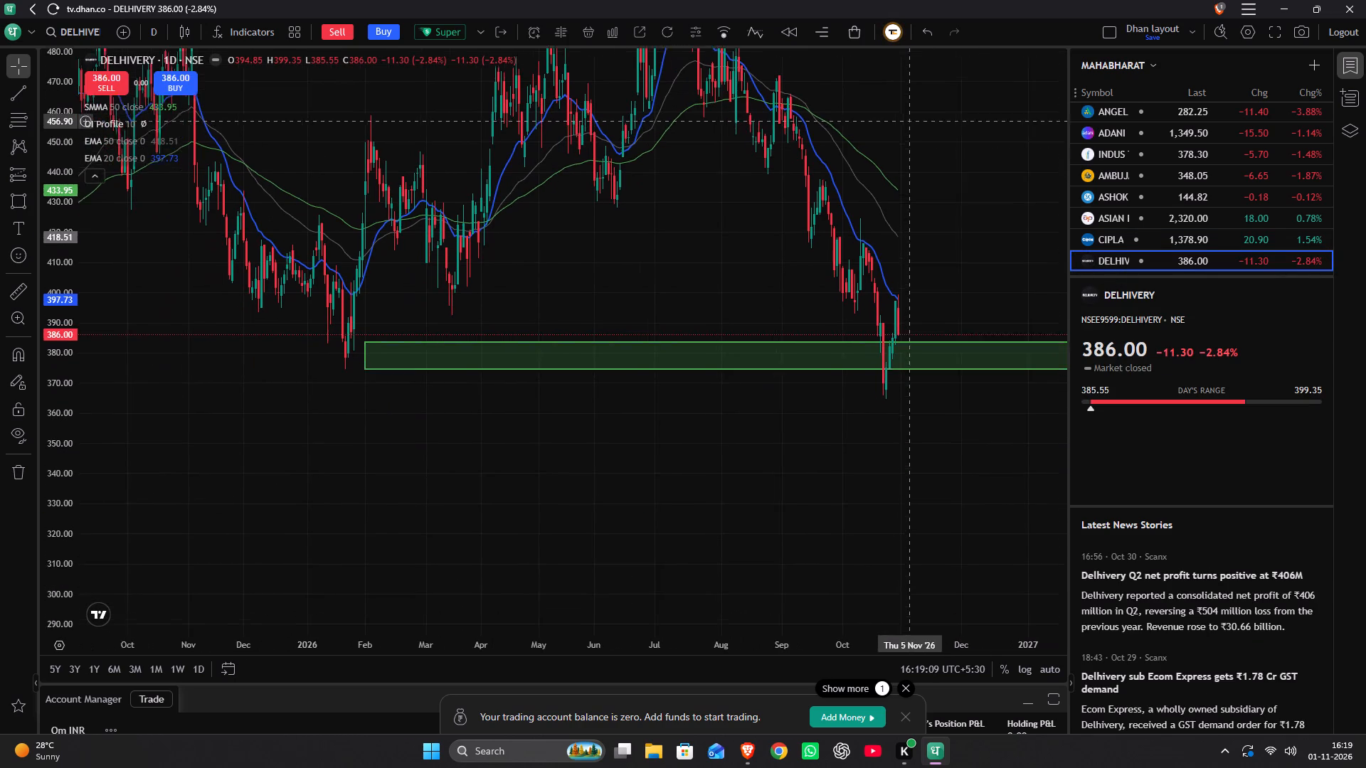
drag(912, 103, 911, 102)
scroll(822, 171, down, 2)
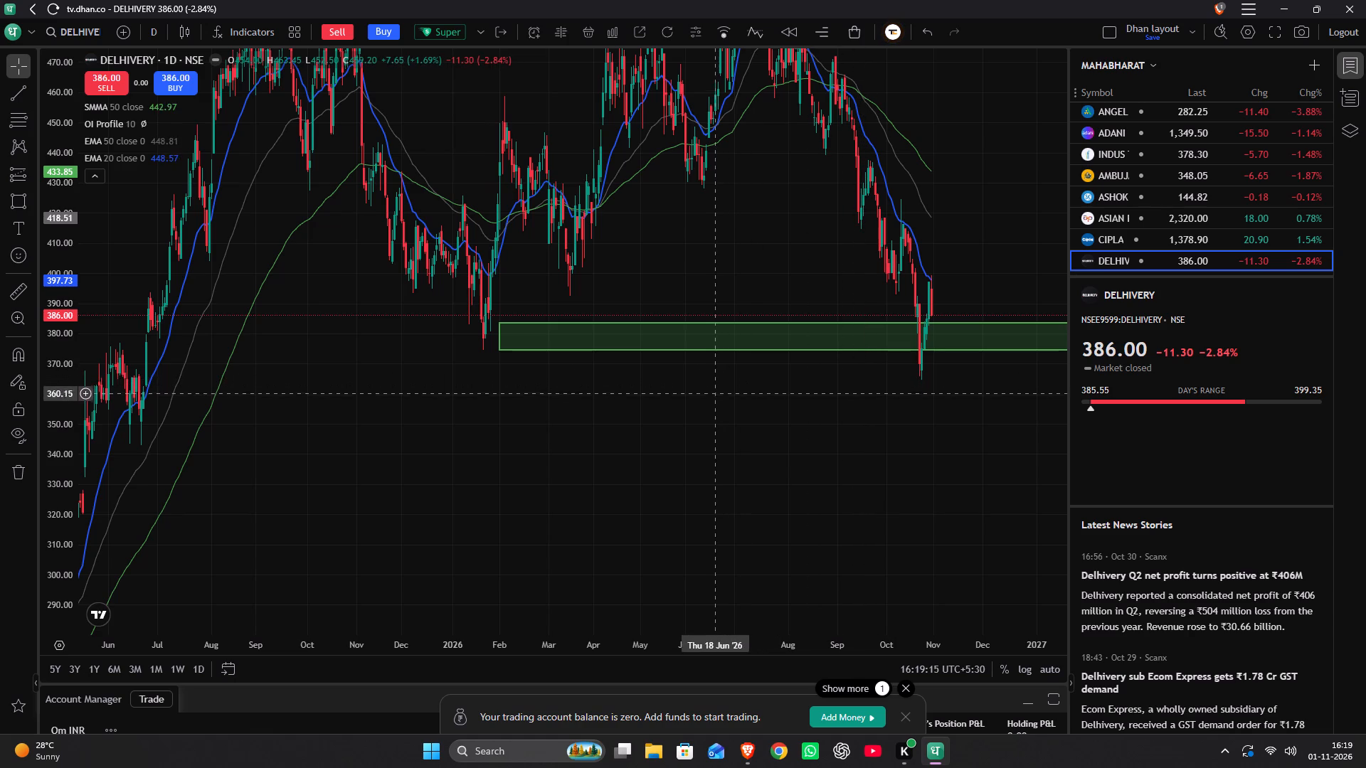
drag(660, 420, 893, 440)
scroll(893, 439, up, 3)
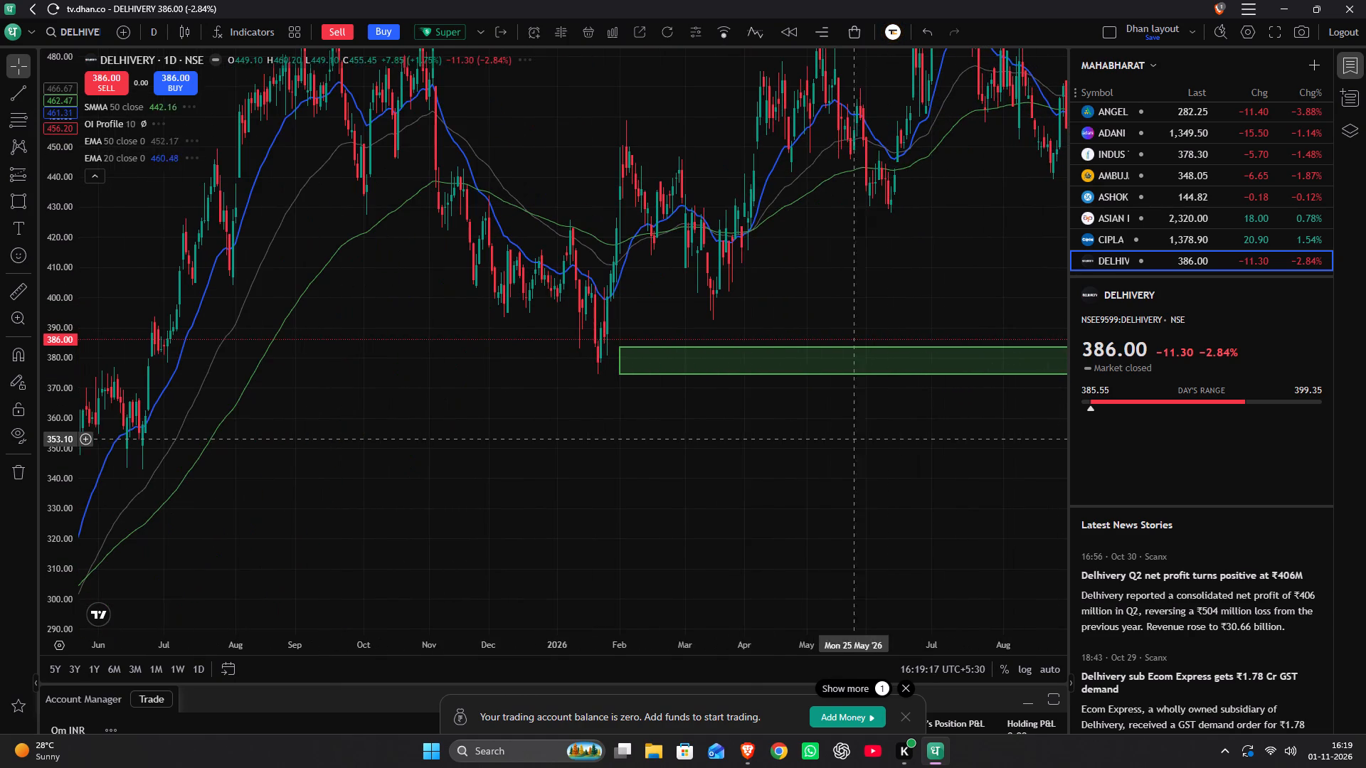
scroll(339, 457, up, 1)
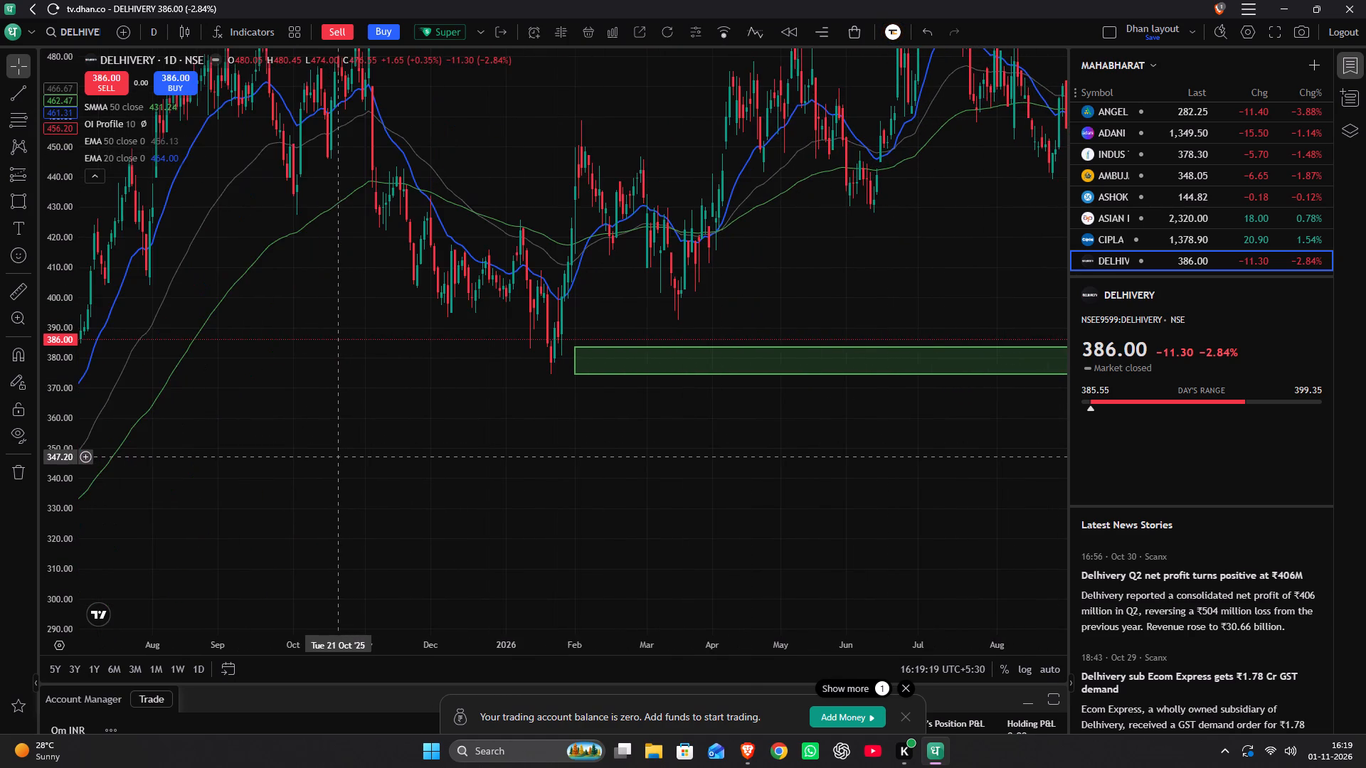
drag(349, 433, 598, 392)
scroll(492, 382, down, 2)
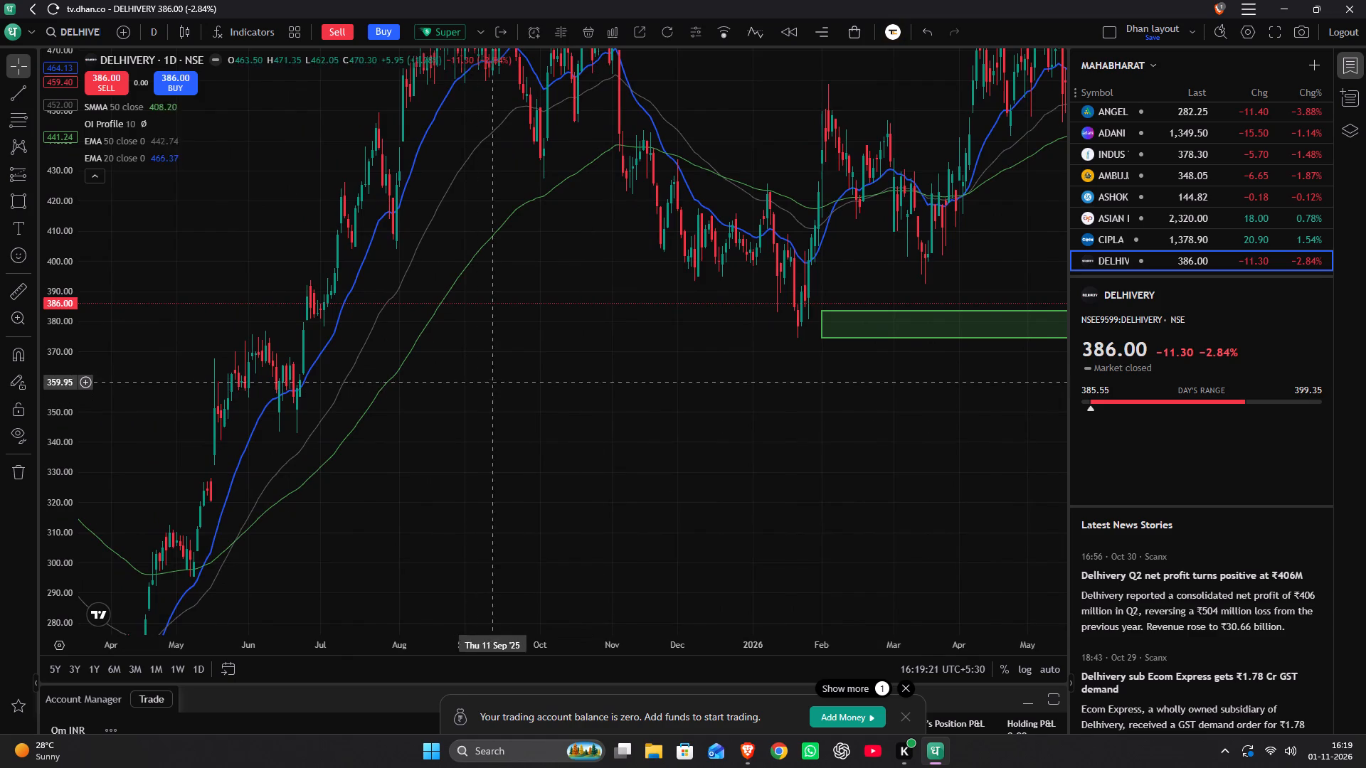
scroll(493, 382, down, 4)
drag(874, 448, 418, 634)
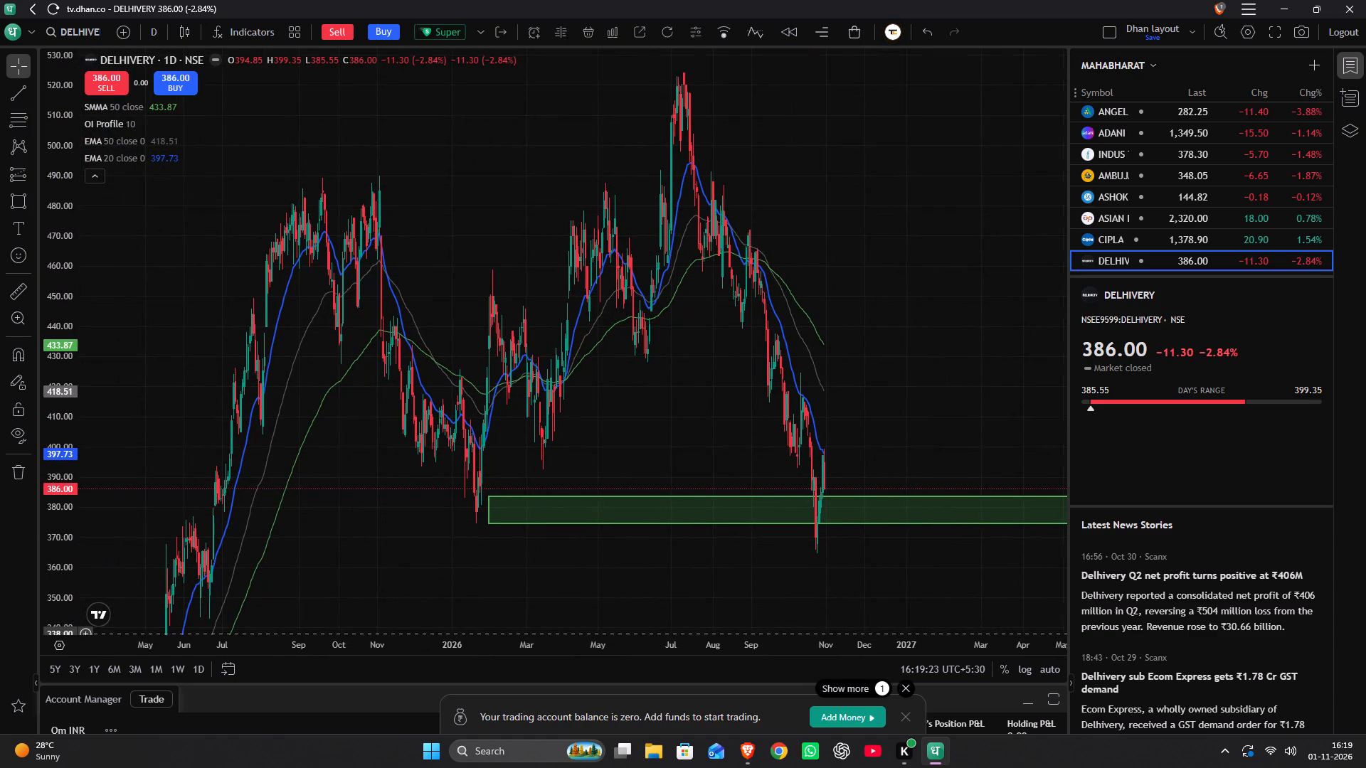
drag(418, 634, 408, 624)
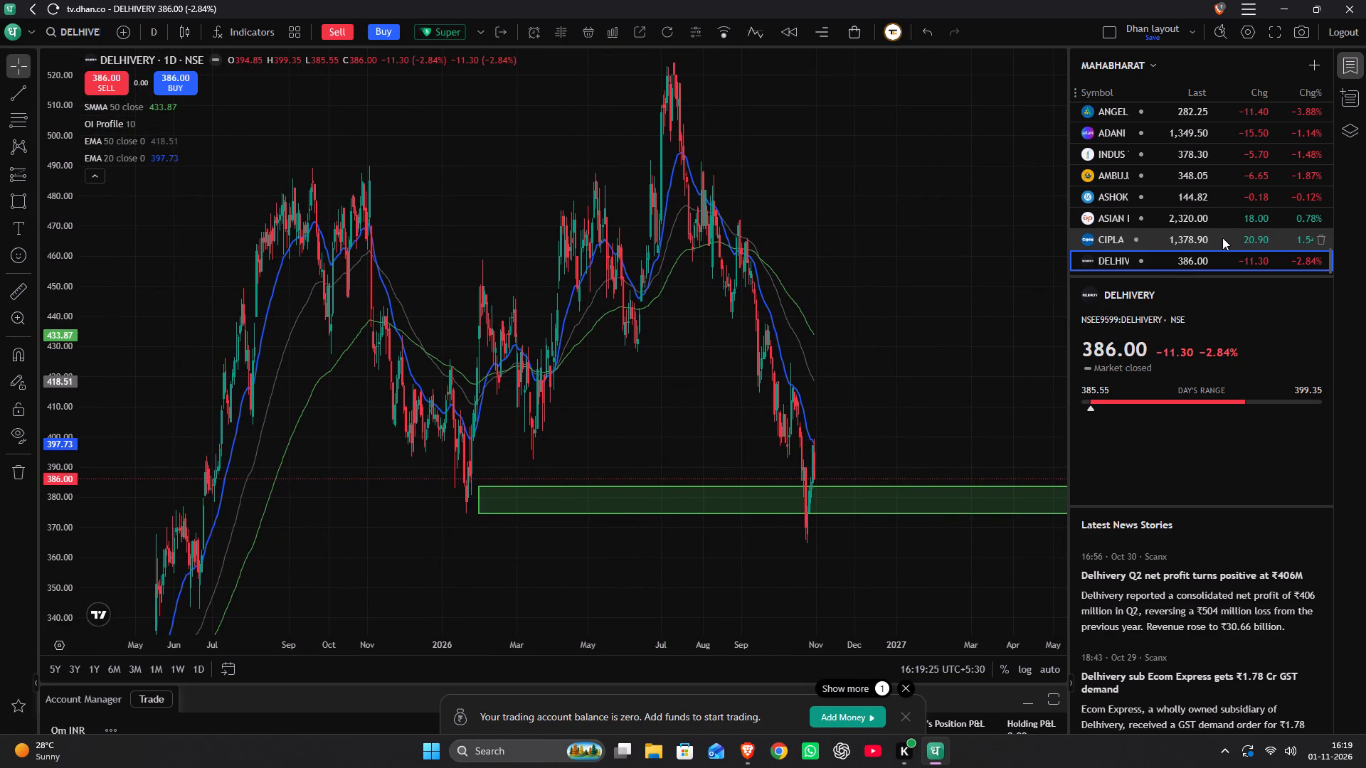
Go back from the end of the MAHABHARAT watchlist to the stocks near its beginning.
scroll(1222, 236, down, 6)
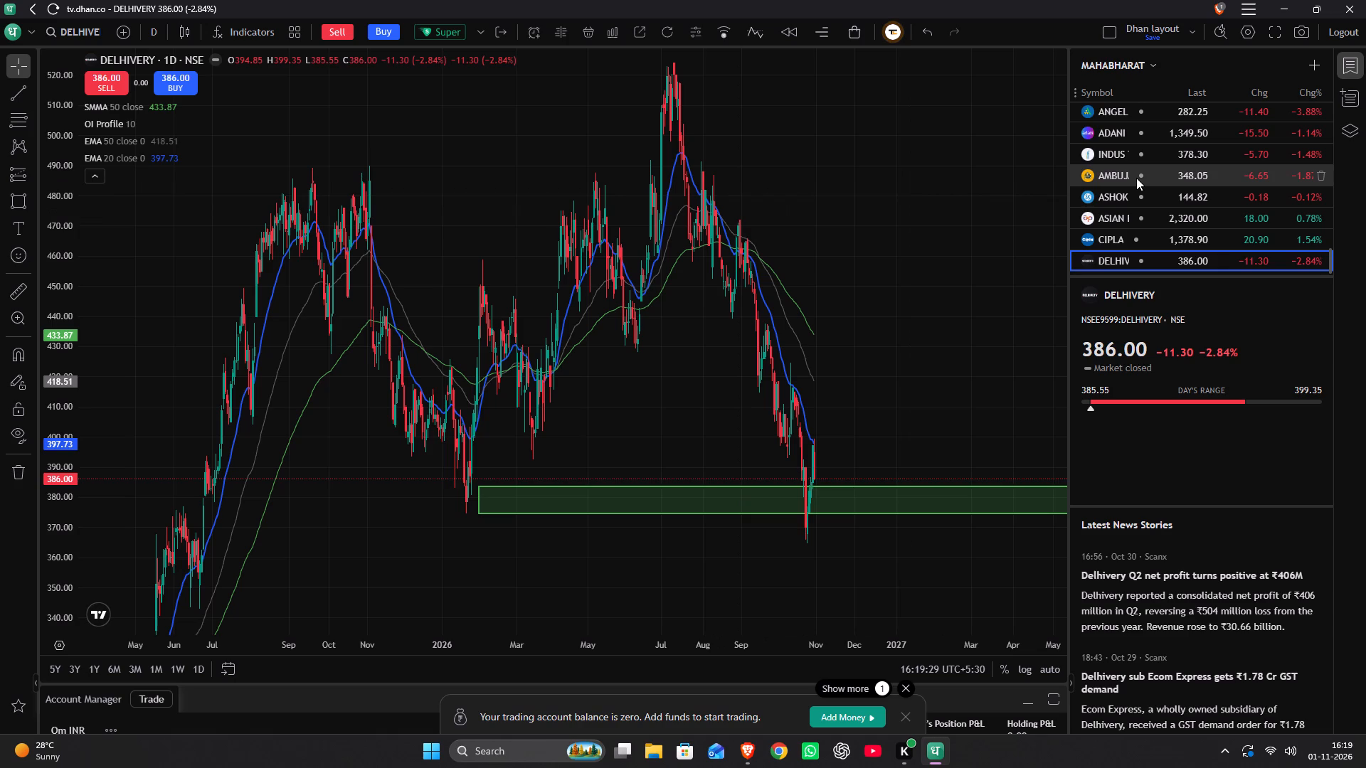
scroll(1136, 178, down, 5)
scroll(1135, 178, up, 18)
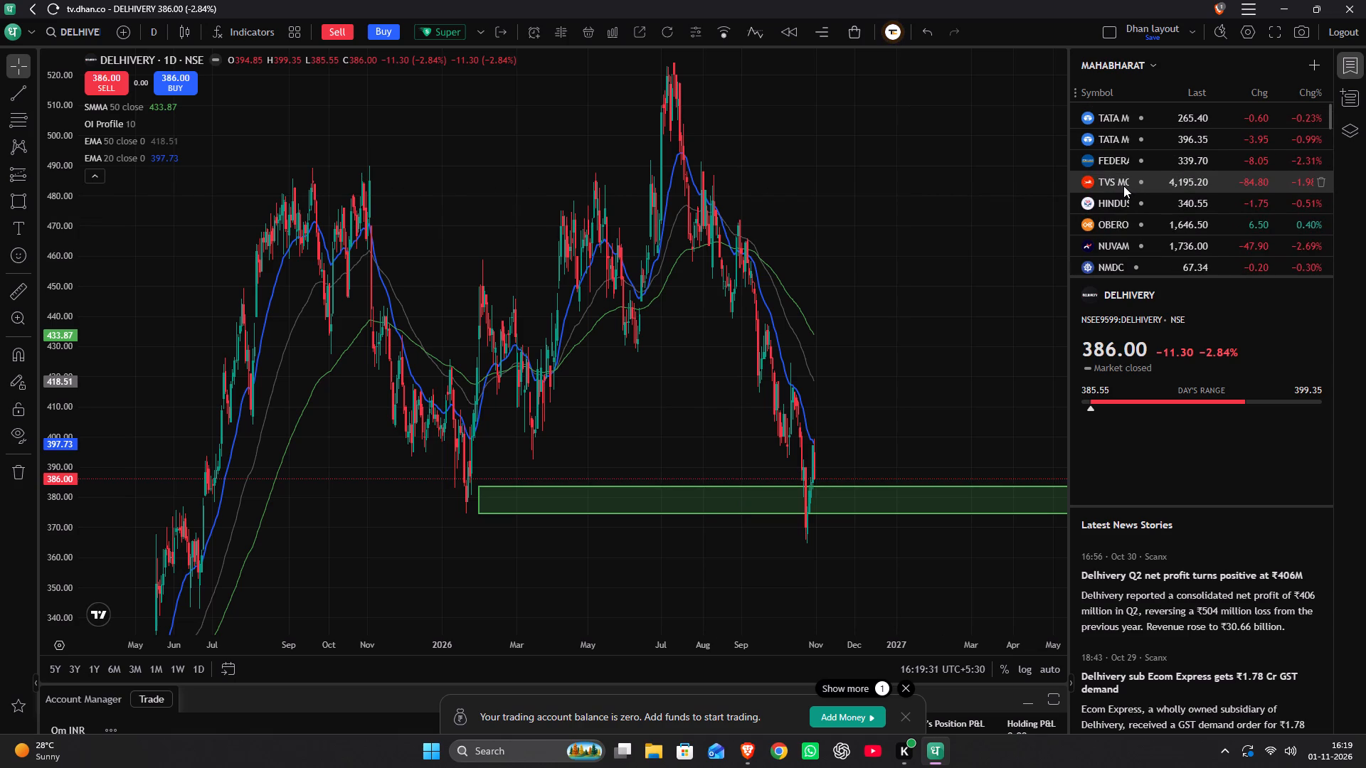